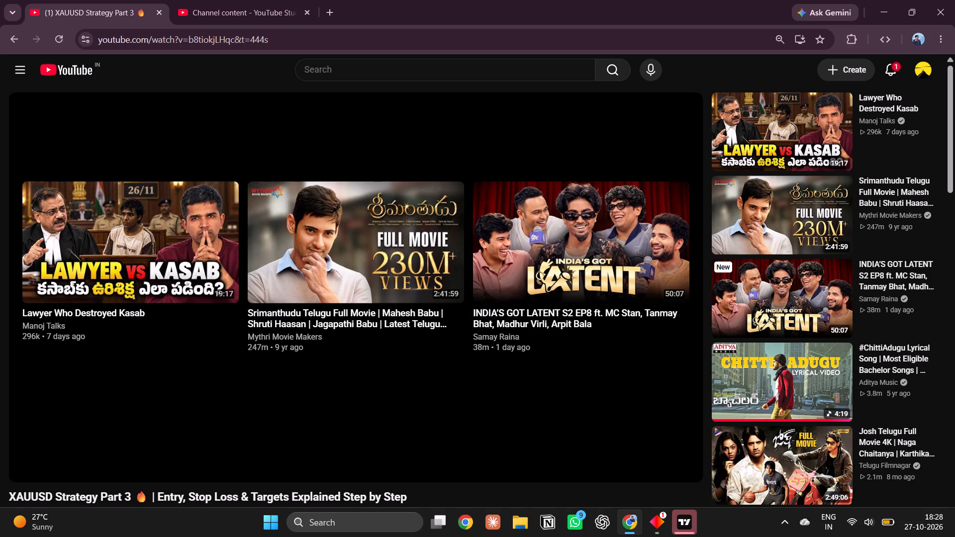
# Switch to the TradingView XAUUSD chart and close the advertisement covering it.
pyautogui.click(458, 455)
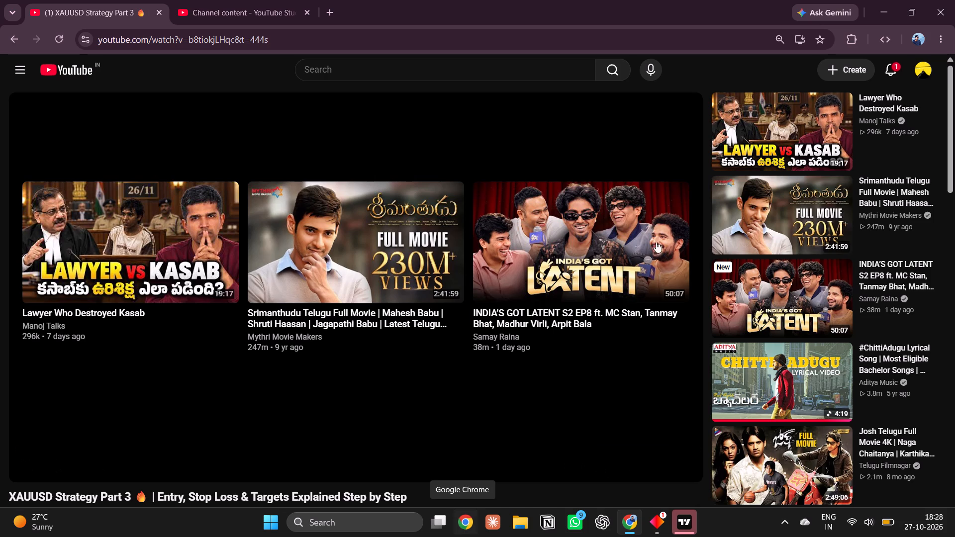
pyautogui.click(954, 0)
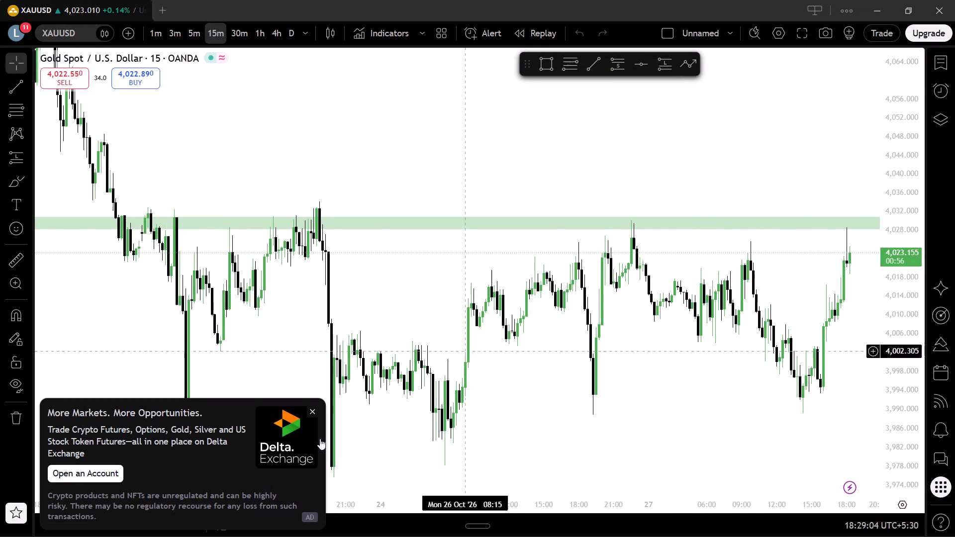
pyautogui.click(315, 406)
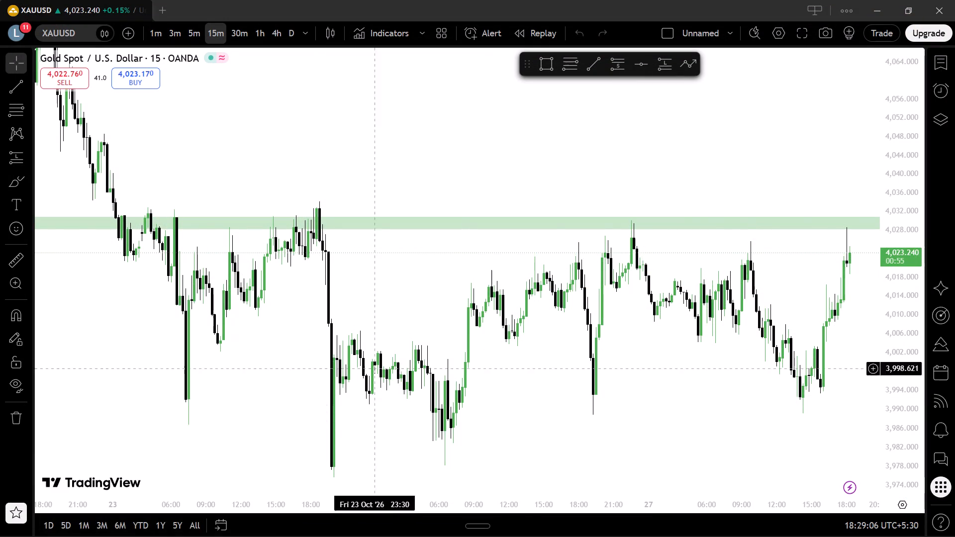
# Remove the green zone drawing from the 15-minute XAUUSD chart.
pyautogui.rightClick(695, 380)
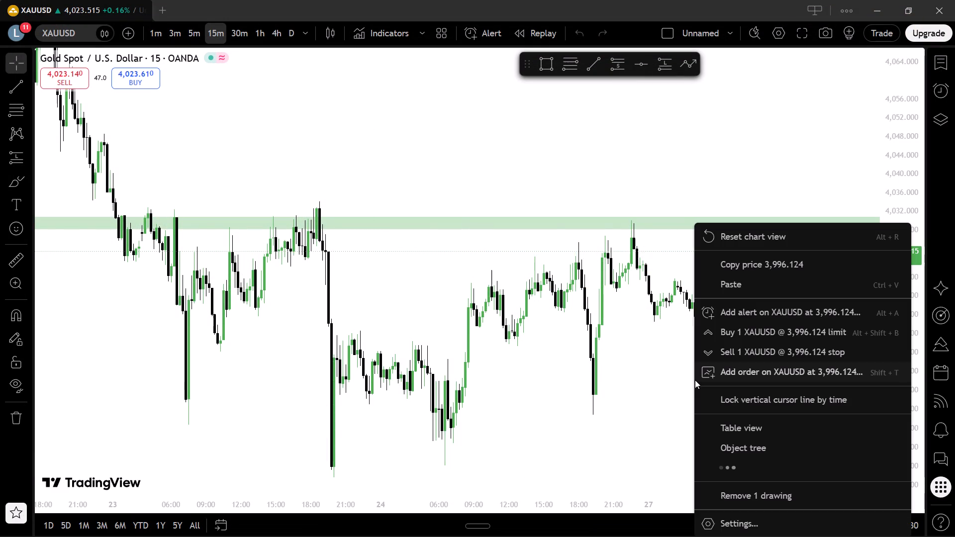
pyautogui.click(751, 488)
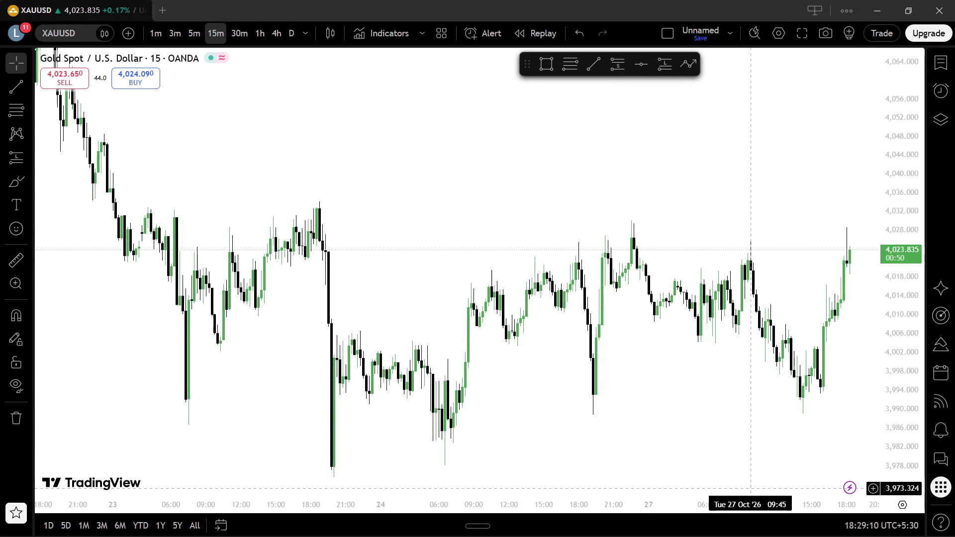
# Draw a horizontal line across the 15-minute chart at about 4,025.536, near the recent swing highs.
pyautogui.moveTo(723, 413); pyautogui.dragTo(502, 352)
pyautogui.moveTo(753, 319); pyautogui.dragTo(708, 386)
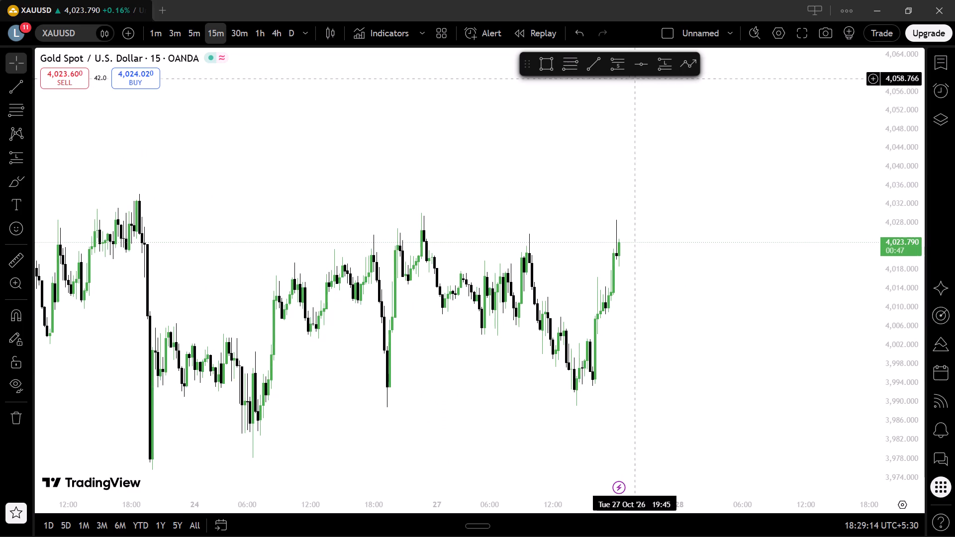
pyautogui.click(639, 68)
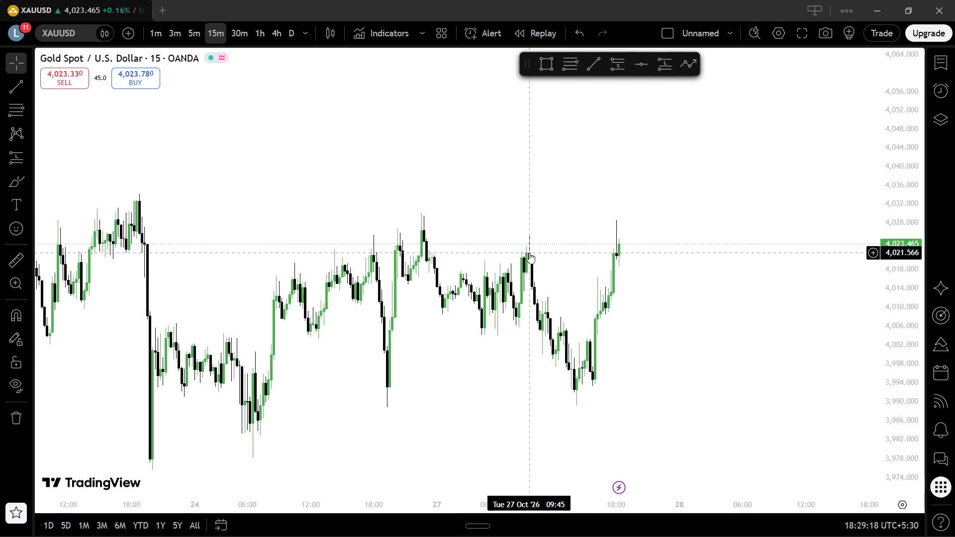
pyautogui.click(442, 234)
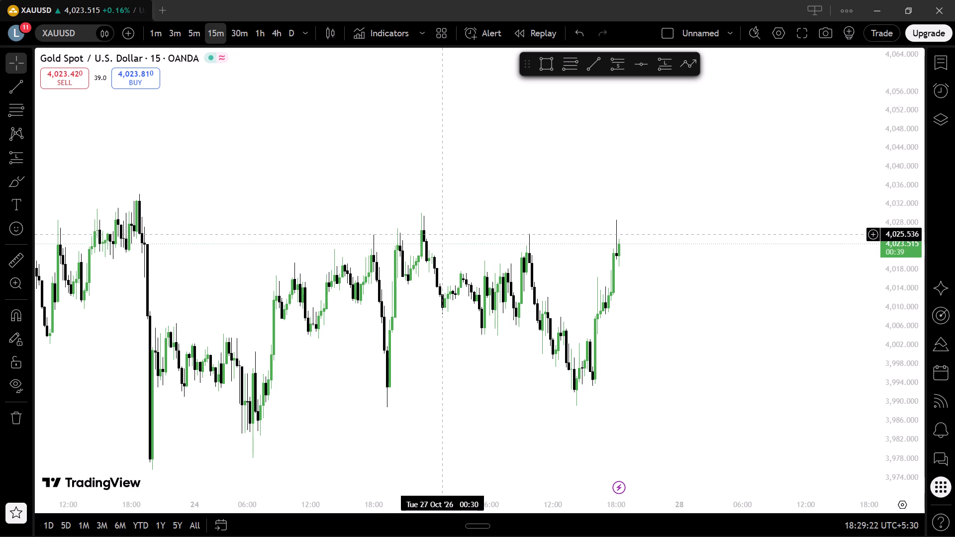
pyautogui.click(442, 234)
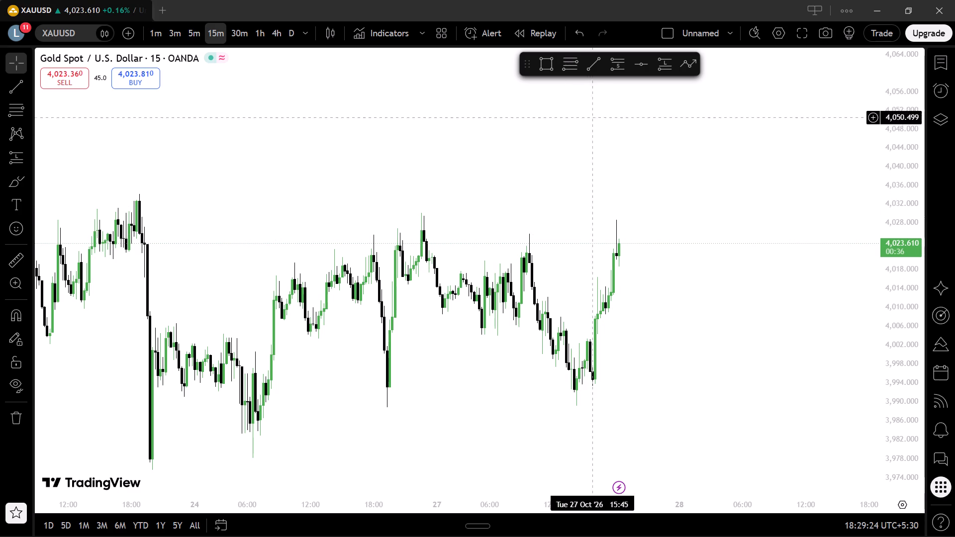
pyautogui.click(651, 71)
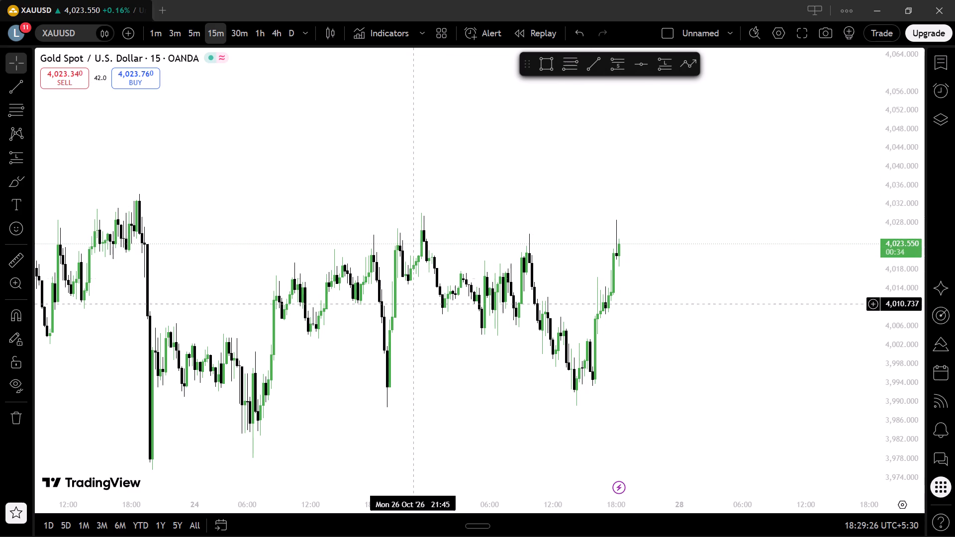
pyautogui.click(496, 234)
pyautogui.click(496, 234)
pyautogui.click(463, 293)
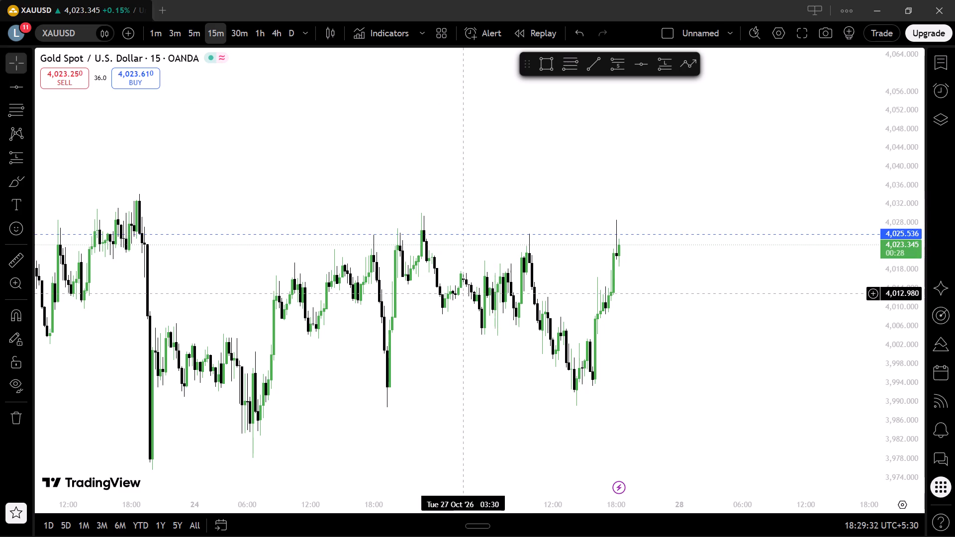
# Set the XAUUSD chart to the 1-minute timeframe.
pyautogui.click(158, 30)
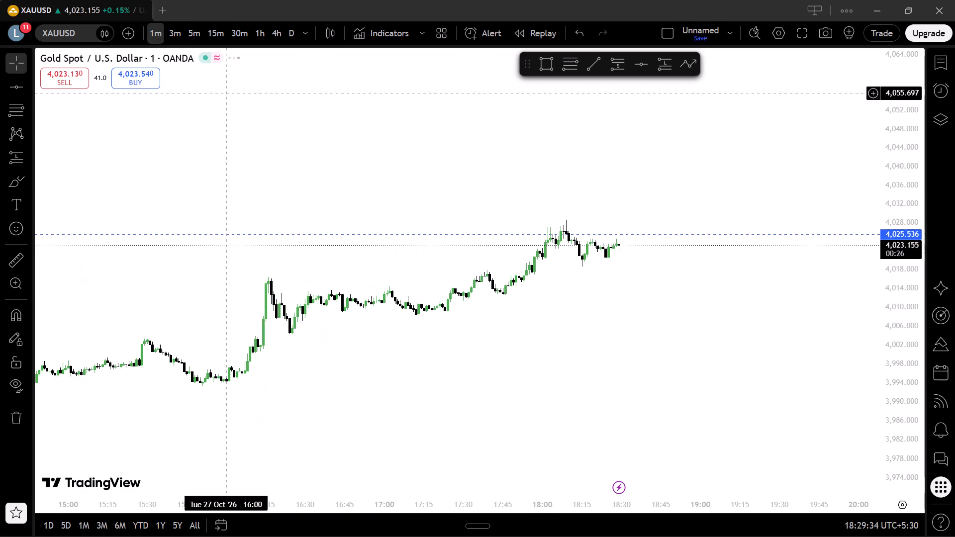
# Examine the 1-minute price action from about 15:15 to 18:30 relative to the horizontal line.
pyautogui.hscroll(9, 310, 244)
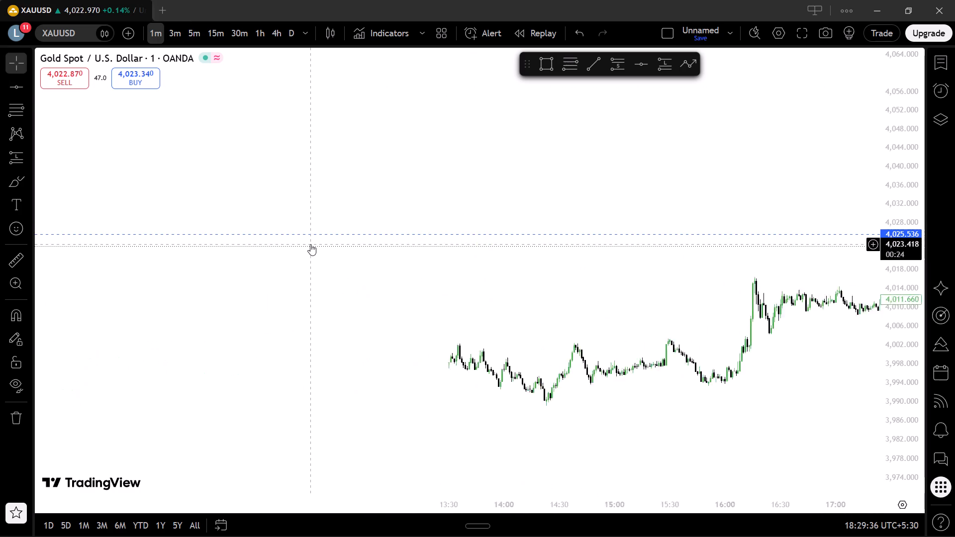
pyautogui.hscroll(2, 310, 244)
pyautogui.hscroll(-6, 310, 244)
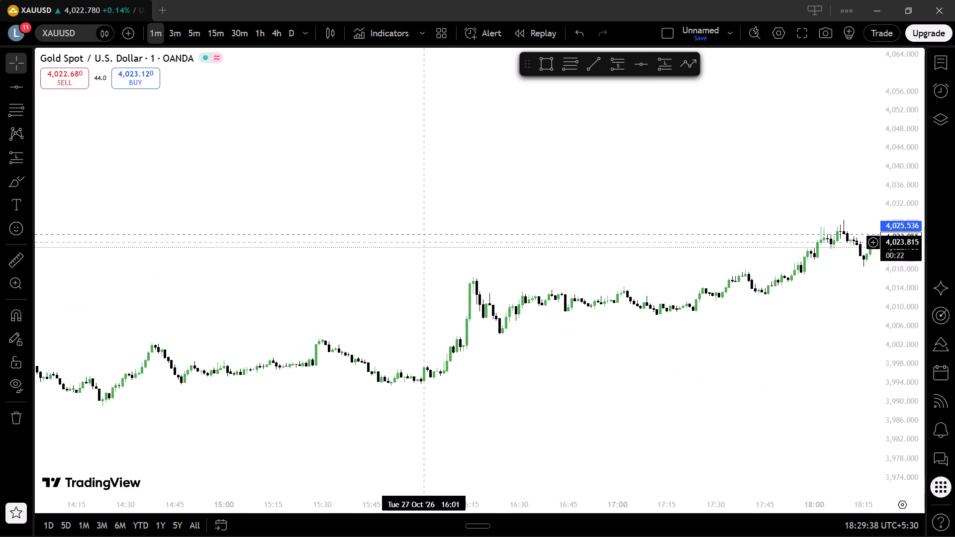
pyautogui.moveTo(901, 410); pyautogui.dragTo(934, 72)
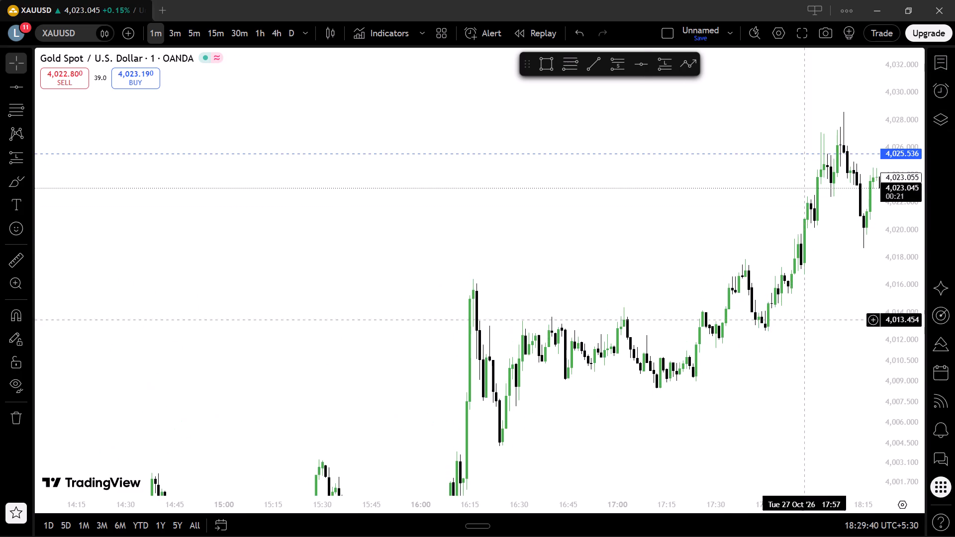
pyautogui.moveTo(710, 412); pyautogui.dragTo(569, 360)
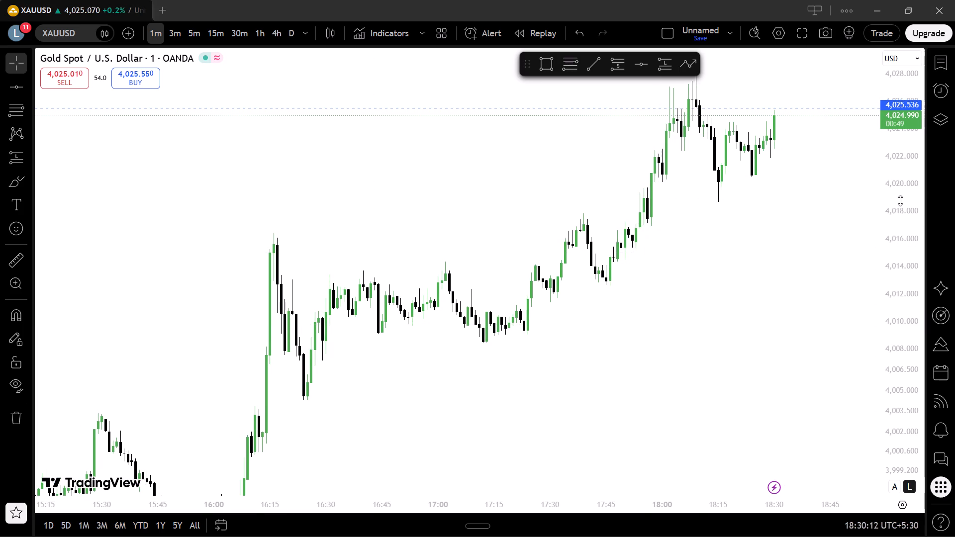
pyautogui.moveTo(907, 202); pyautogui.dragTo(889, 308)
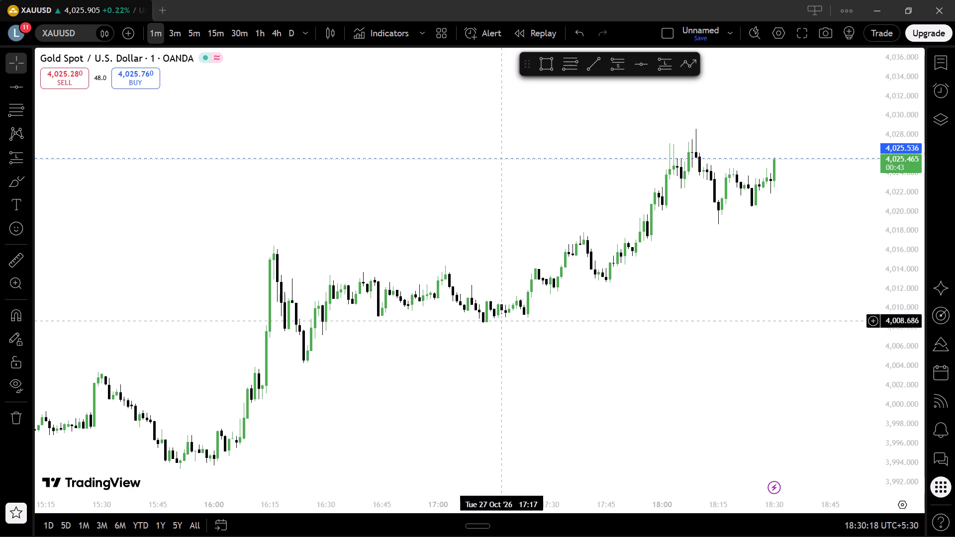
pyautogui.moveTo(897, 409); pyautogui.dragTo(886, 320)
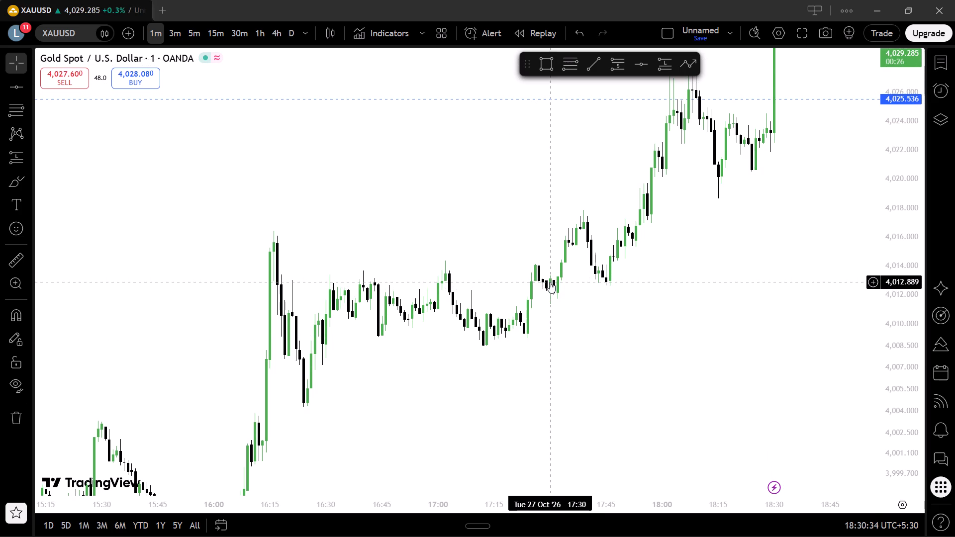
pyautogui.scroll(-1, 566, 183)
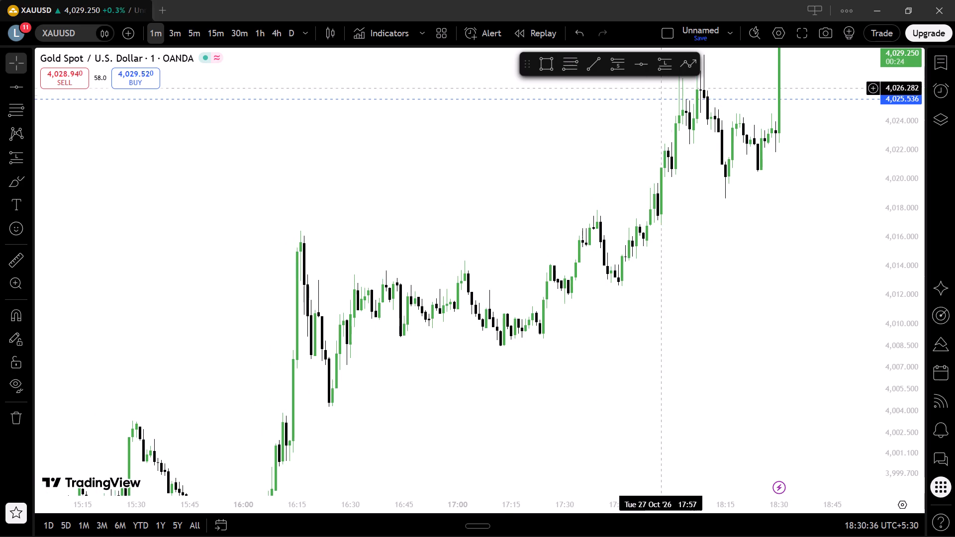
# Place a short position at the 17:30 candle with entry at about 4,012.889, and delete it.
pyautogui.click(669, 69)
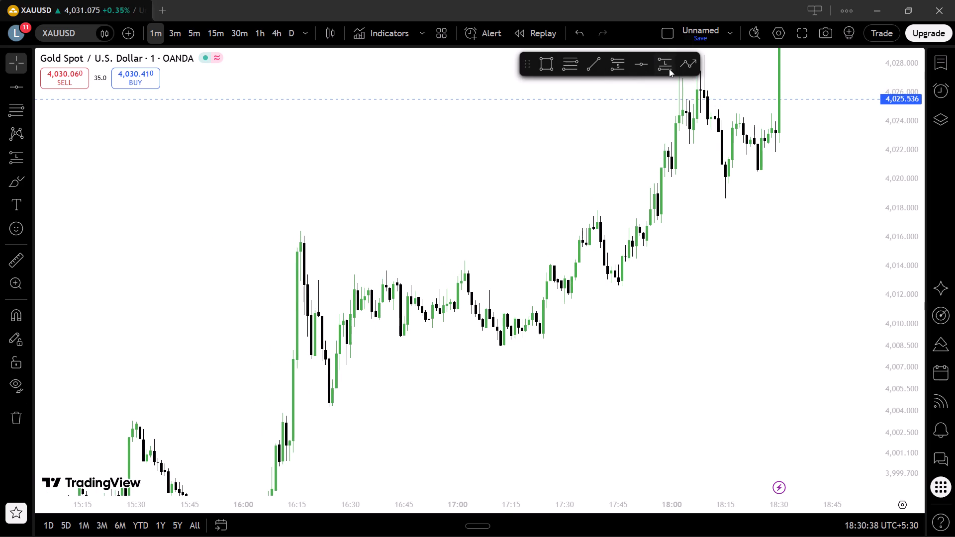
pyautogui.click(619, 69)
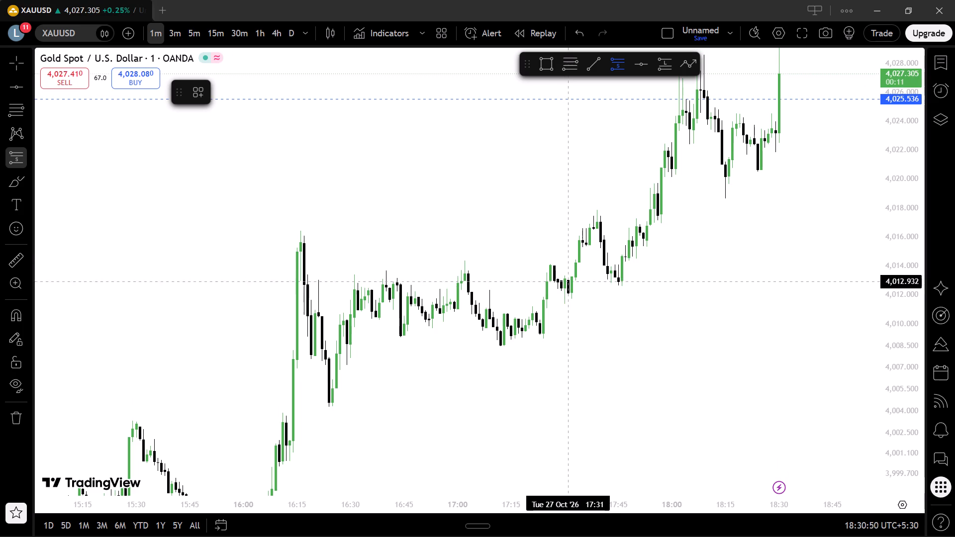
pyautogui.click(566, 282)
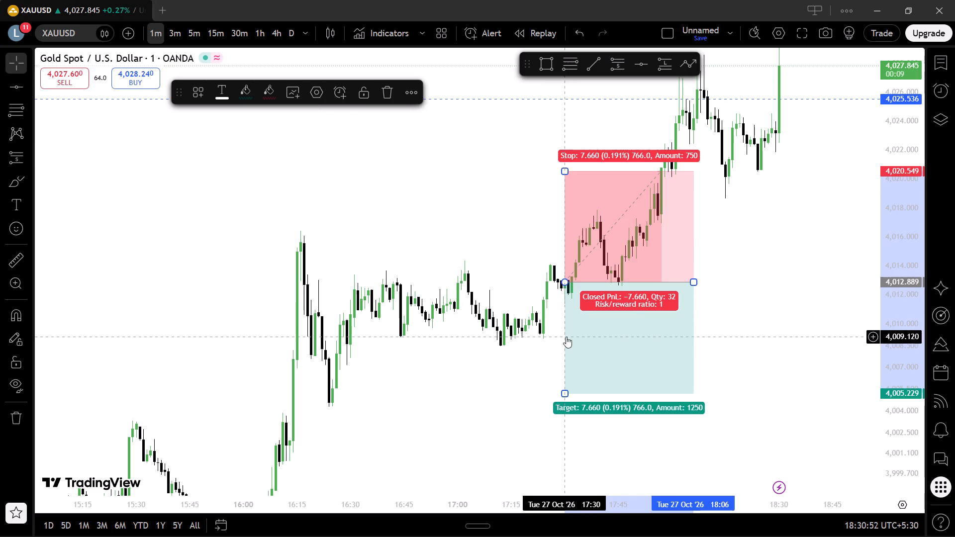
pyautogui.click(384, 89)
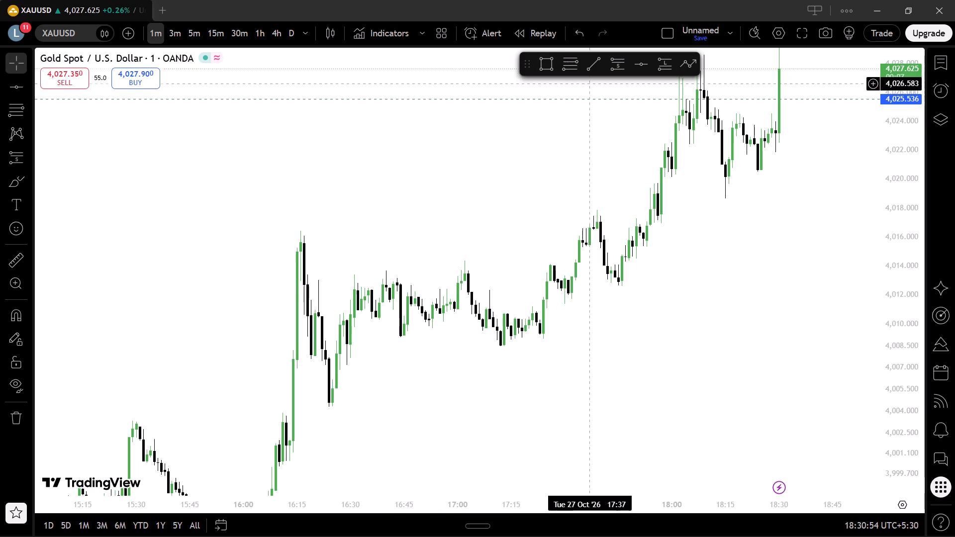
# Draw a long position at the 17:30 candle with entry about 4,013.275, stop about 4,011.561 and target about 4,020.378.
pyautogui.click(670, 61)
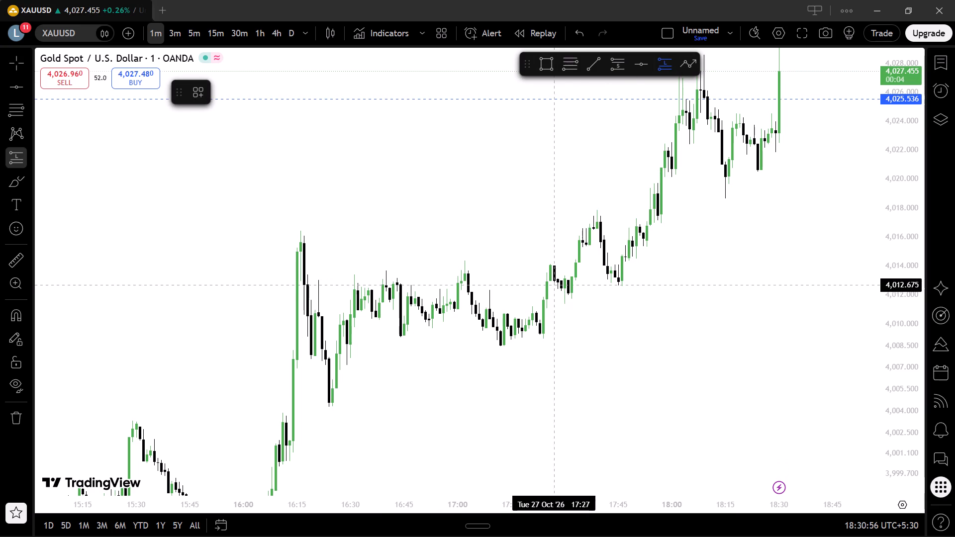
pyautogui.click(564, 284)
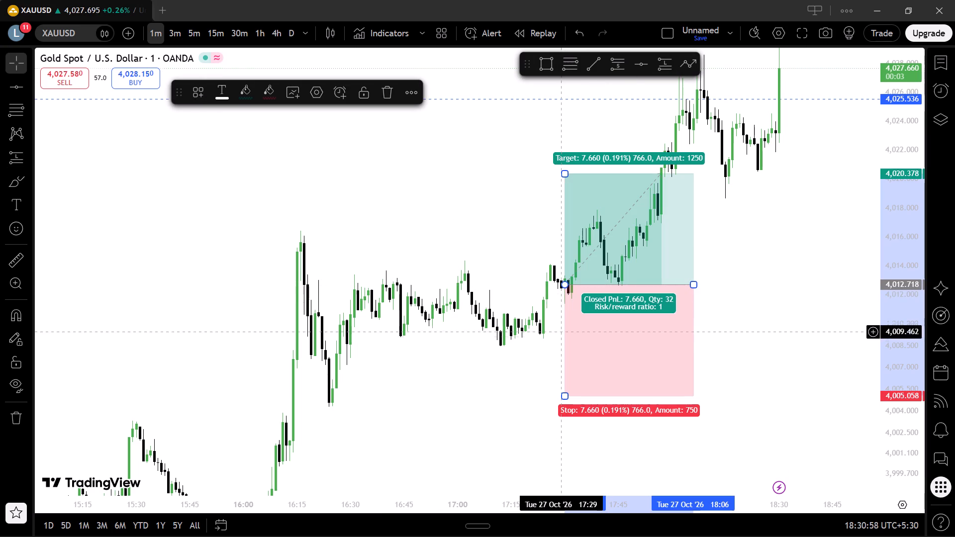
pyautogui.moveTo(564, 393); pyautogui.dragTo(555, 327)
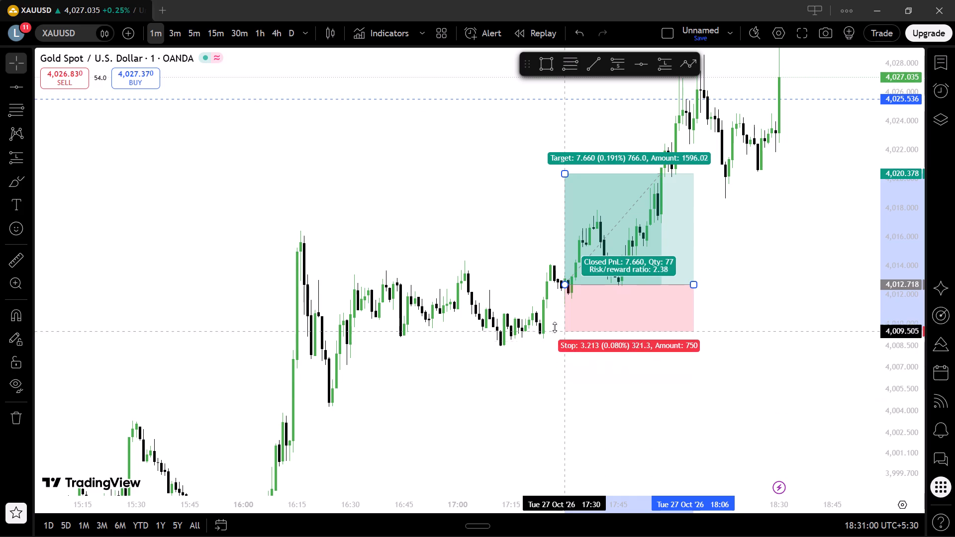
pyautogui.moveTo(555, 327); pyautogui.dragTo(528, 316)
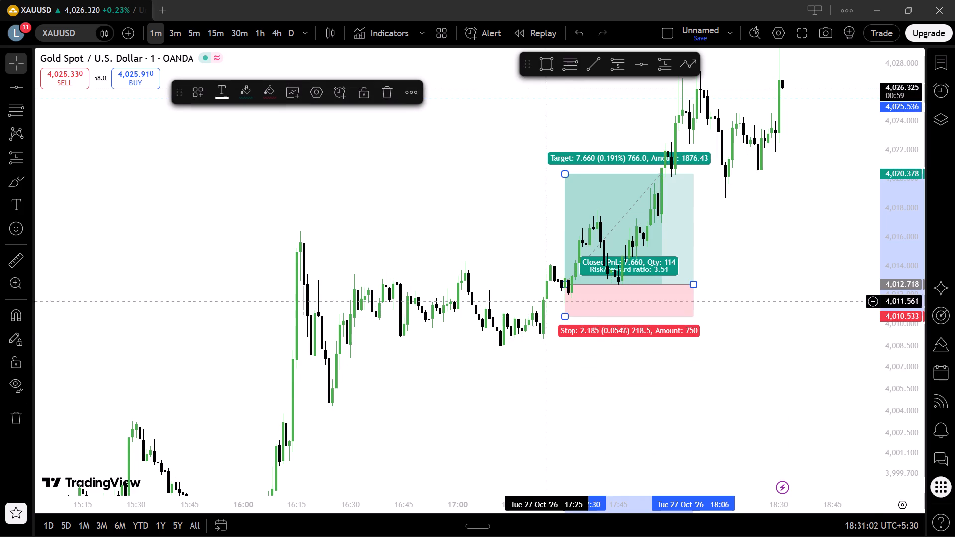
pyautogui.moveTo(565, 285); pyautogui.dragTo(567, 277)
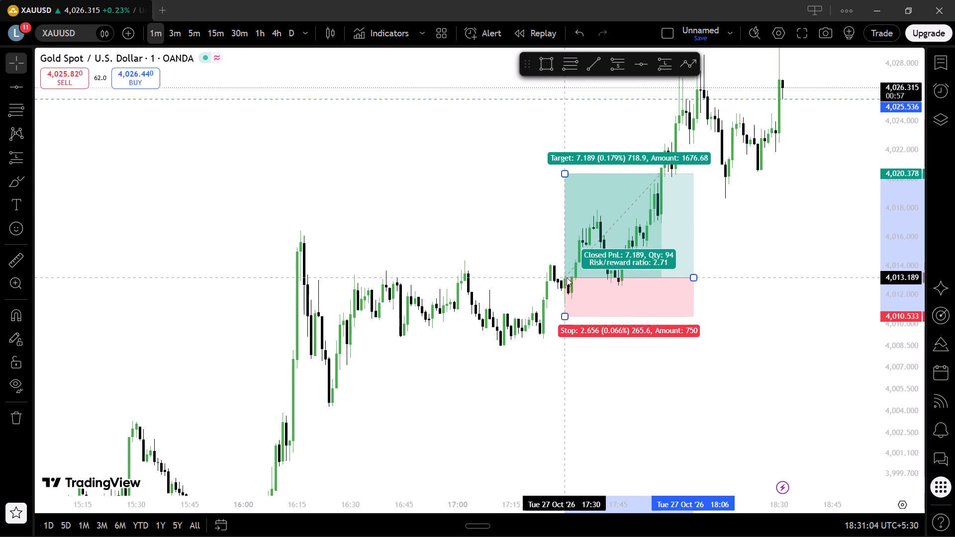
pyautogui.moveTo(567, 277); pyautogui.dragTo(566, 276)
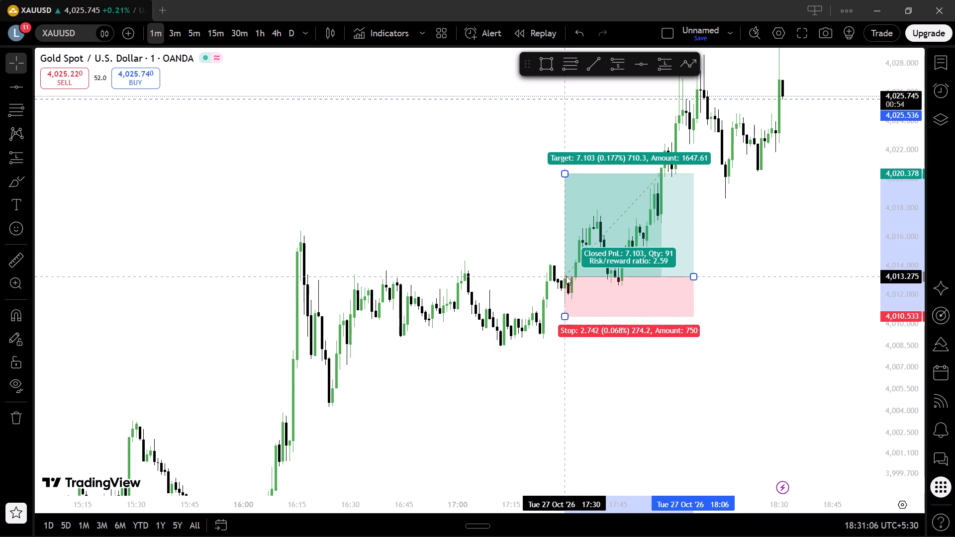
pyautogui.moveTo(566, 276); pyautogui.dragTo(566, 276)
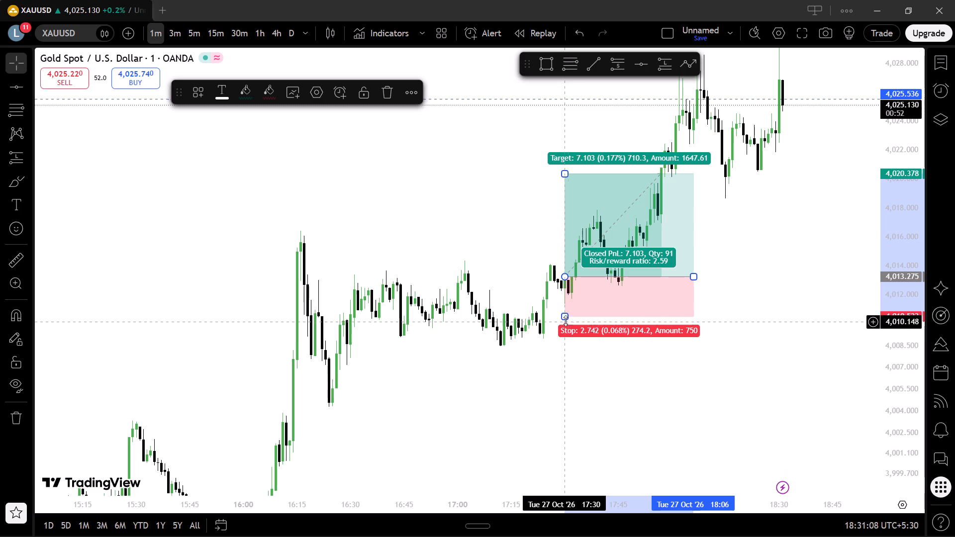
pyautogui.moveTo(565, 319); pyautogui.dragTo(539, 301)
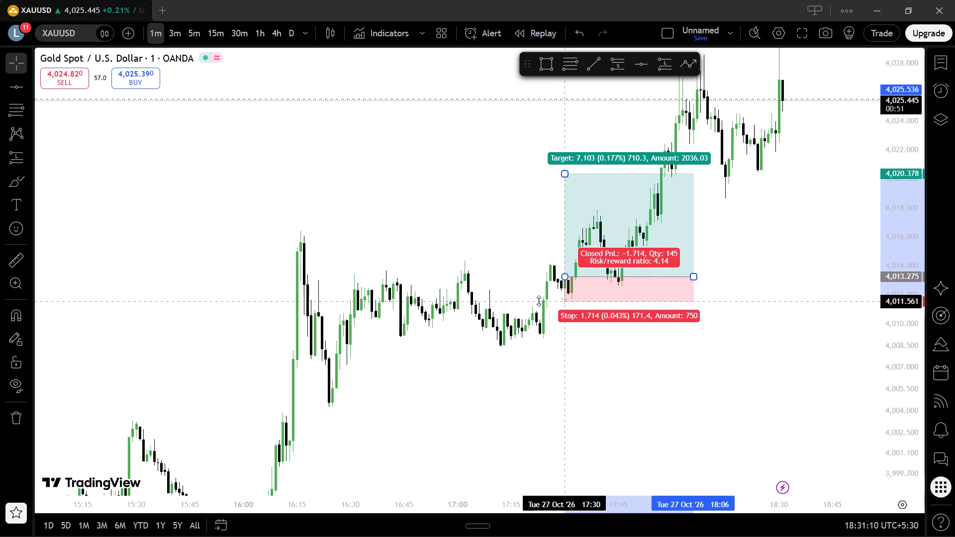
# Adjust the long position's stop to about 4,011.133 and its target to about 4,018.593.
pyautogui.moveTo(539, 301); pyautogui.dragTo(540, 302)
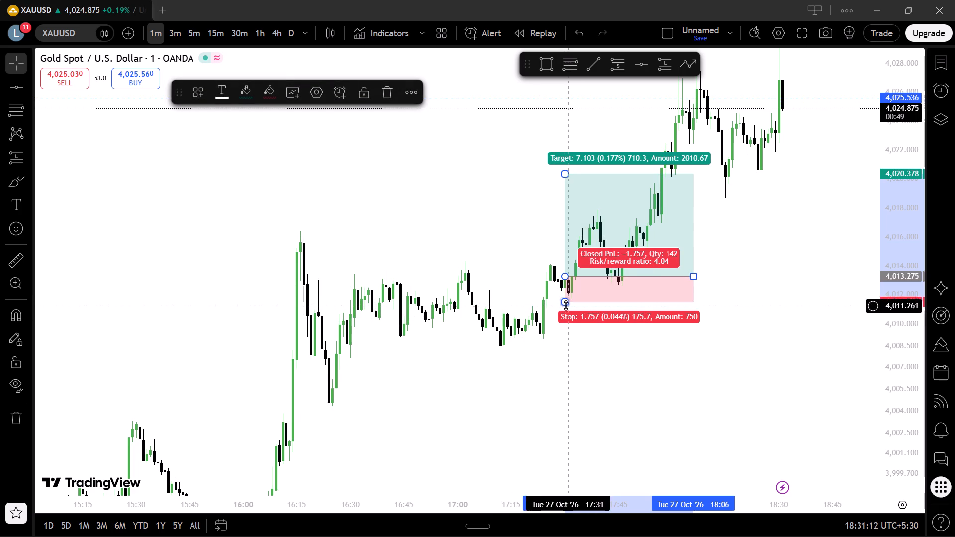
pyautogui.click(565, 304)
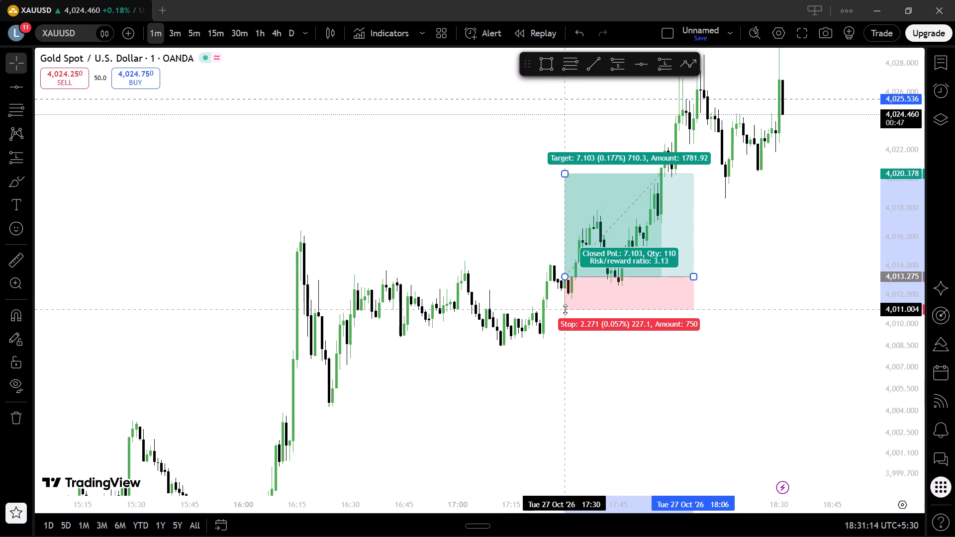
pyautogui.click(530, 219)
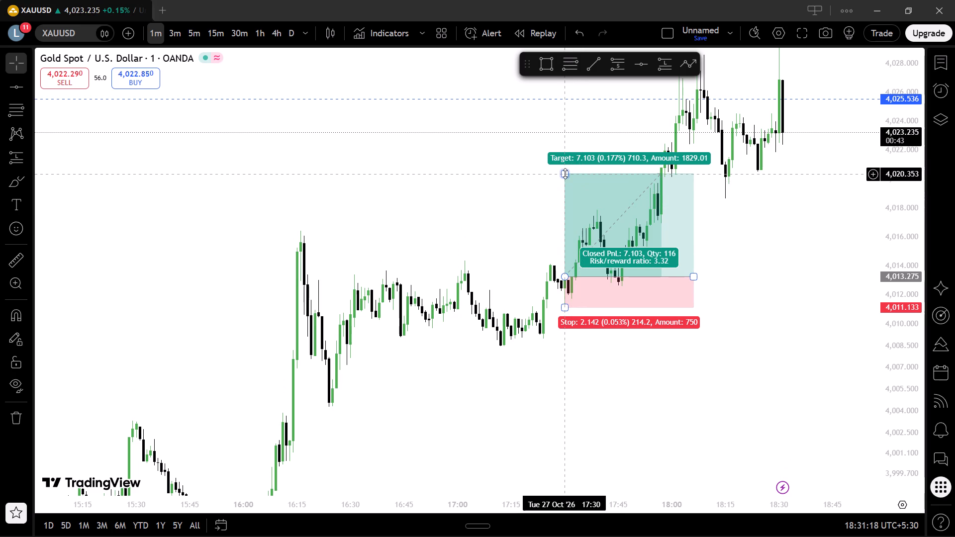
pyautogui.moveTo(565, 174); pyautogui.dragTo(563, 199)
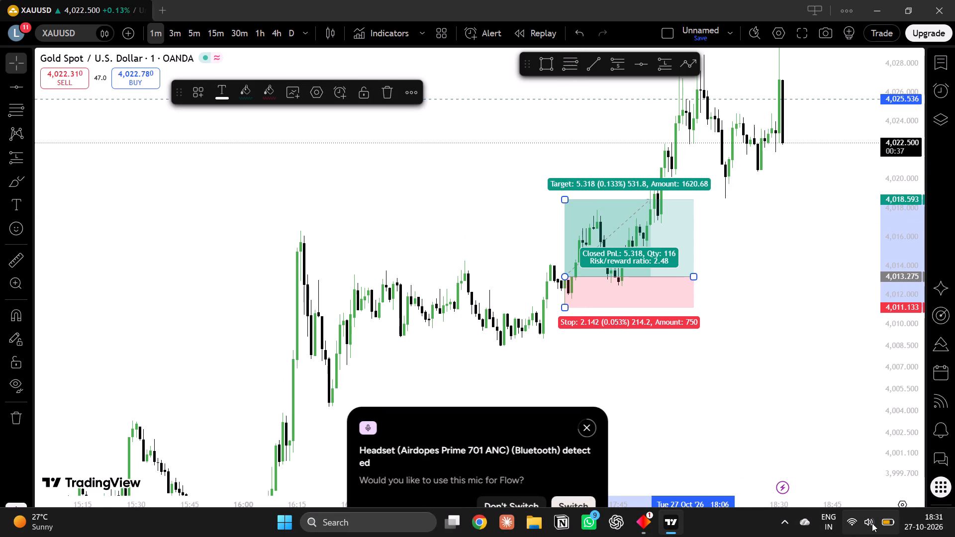
# Turn off Bluetooth and decline switching Flow's microphone to the detected headset.
pyautogui.click(874, 521)
pyautogui.click(823, 291)
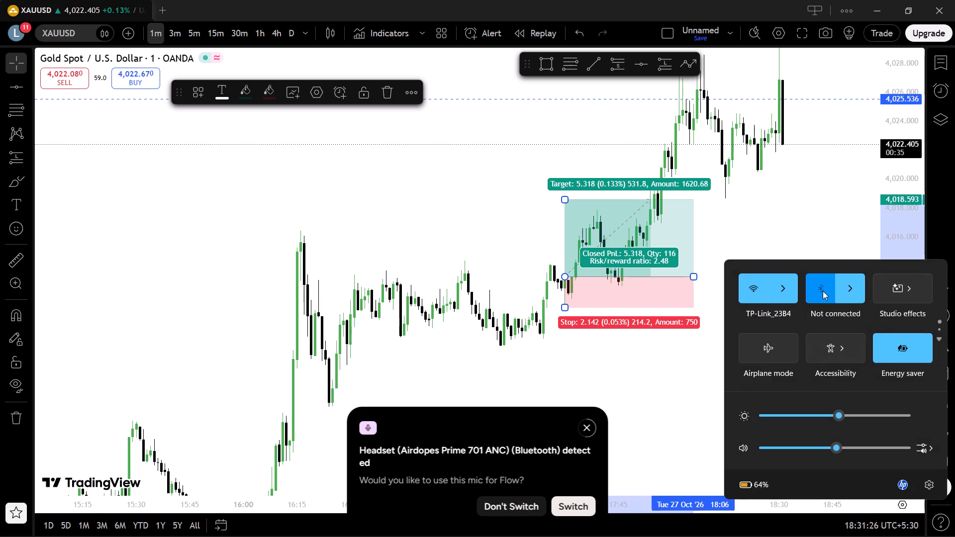
pyautogui.click(518, 500)
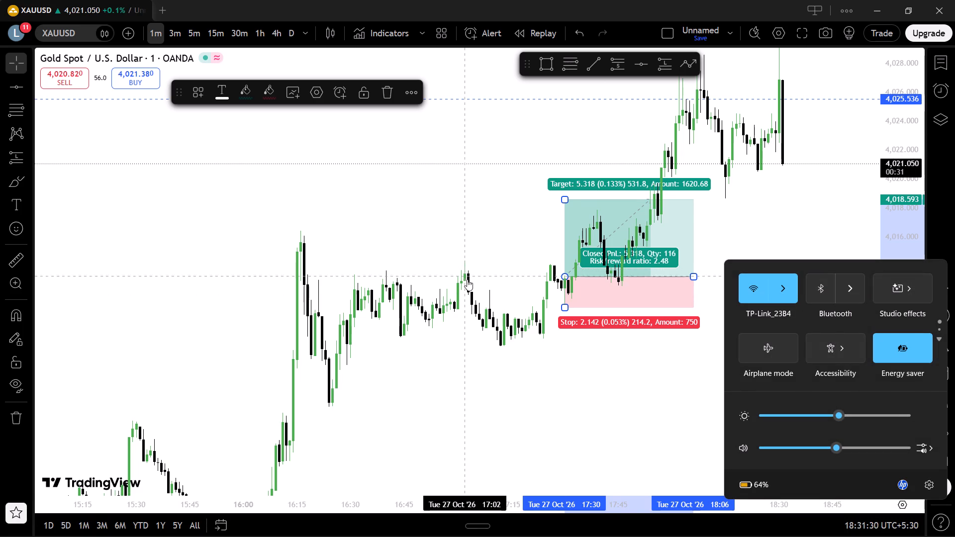
pyautogui.click(473, 228)
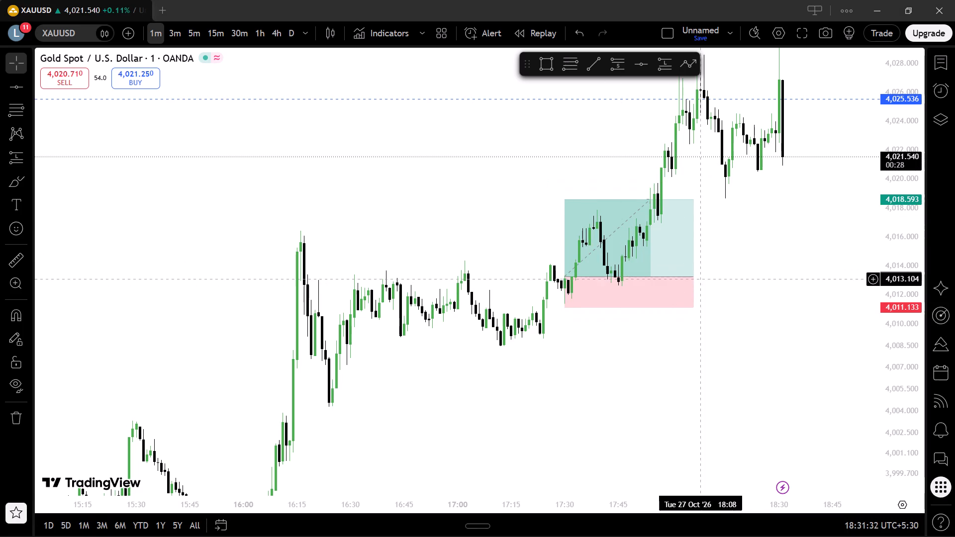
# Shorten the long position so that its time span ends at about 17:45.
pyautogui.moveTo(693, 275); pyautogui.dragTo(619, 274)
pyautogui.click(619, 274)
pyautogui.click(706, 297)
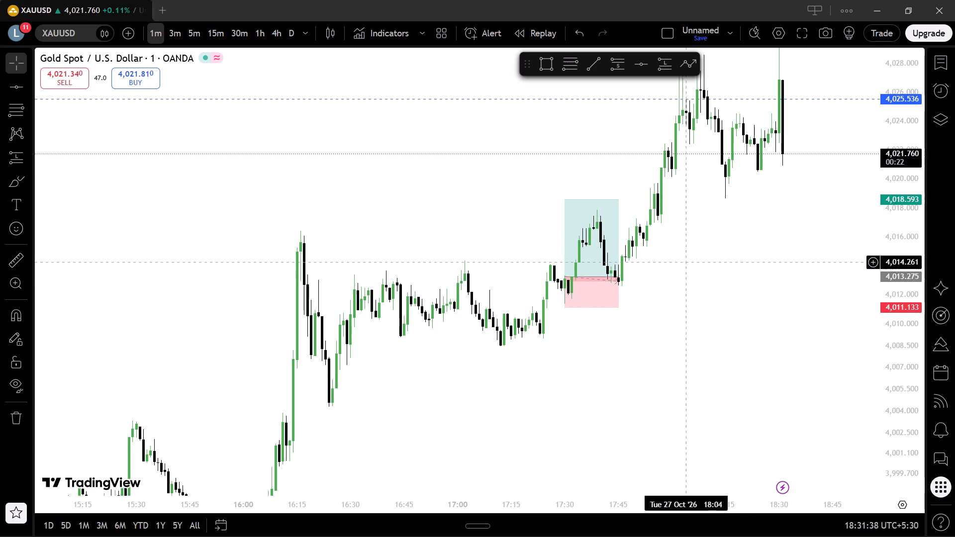
# Delete the long position from the XAUUSD chart.
pyautogui.click(610, 267)
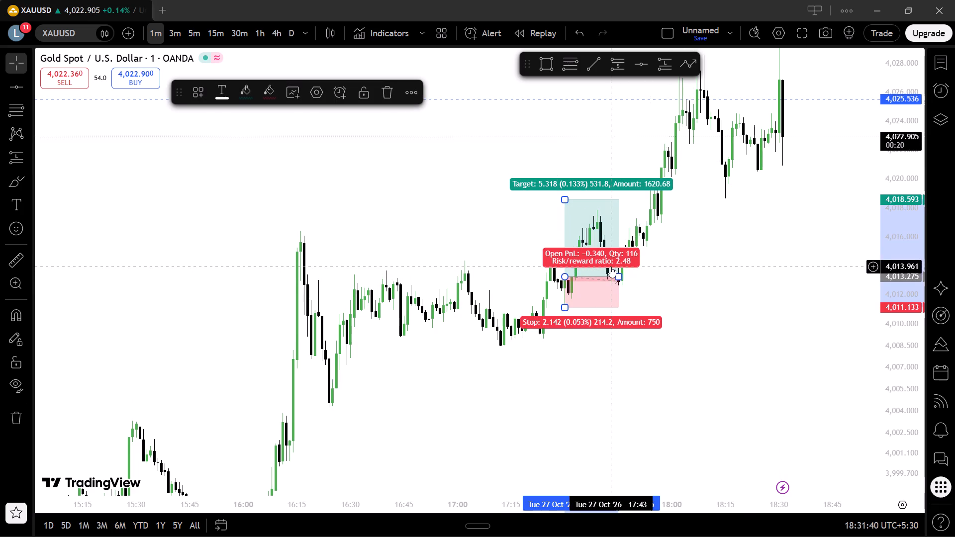
pyautogui.click(392, 96)
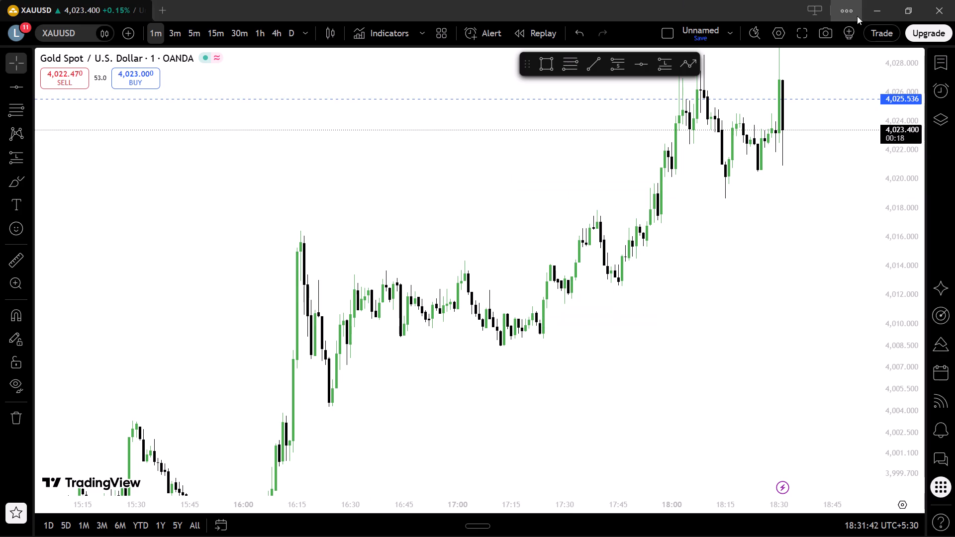
# Minimize the chart window and switch to Google Chrome with a new tab open.
pyautogui.click(880, 13)
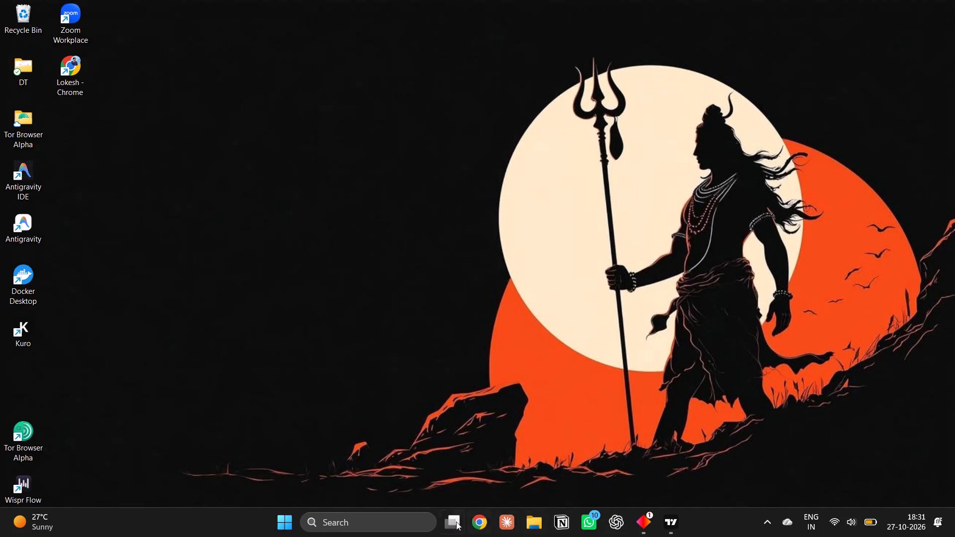
pyautogui.click(481, 524)
pyautogui.click(669, 250)
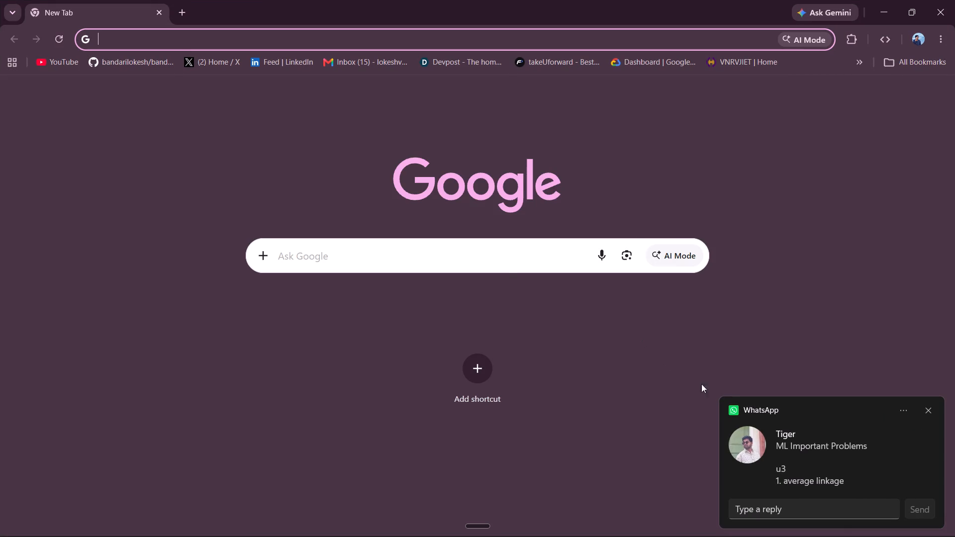
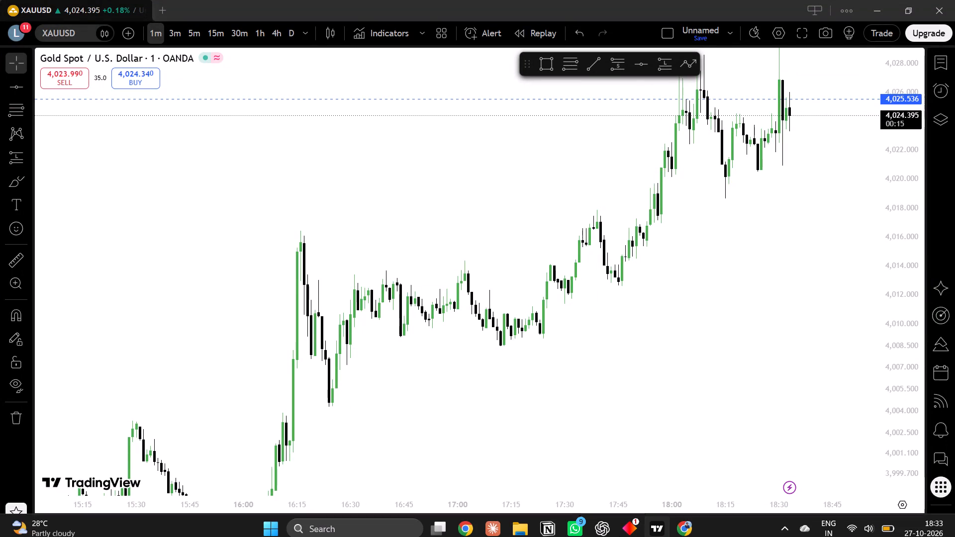
# Switch to Chrome, search Google for "repaly" and look through the results.
pyautogui.click(688, 524)
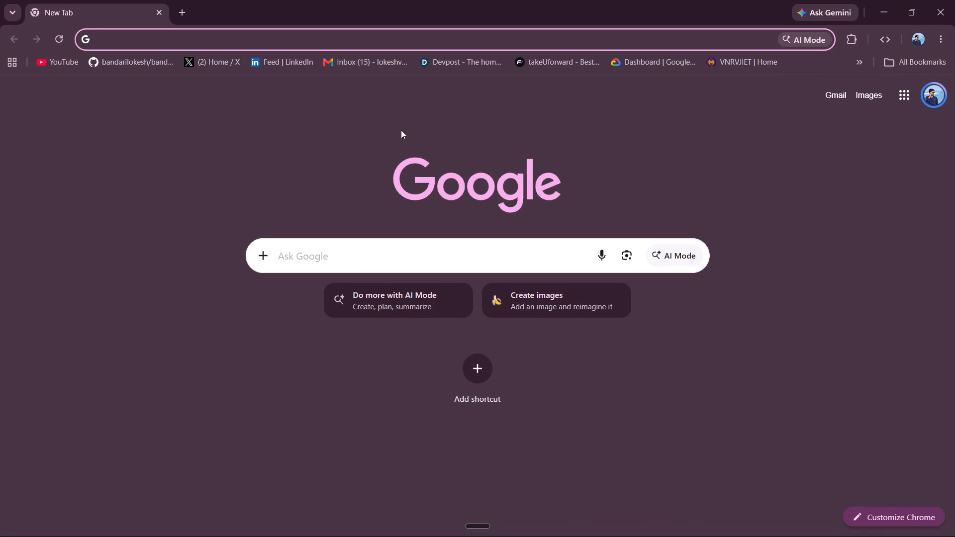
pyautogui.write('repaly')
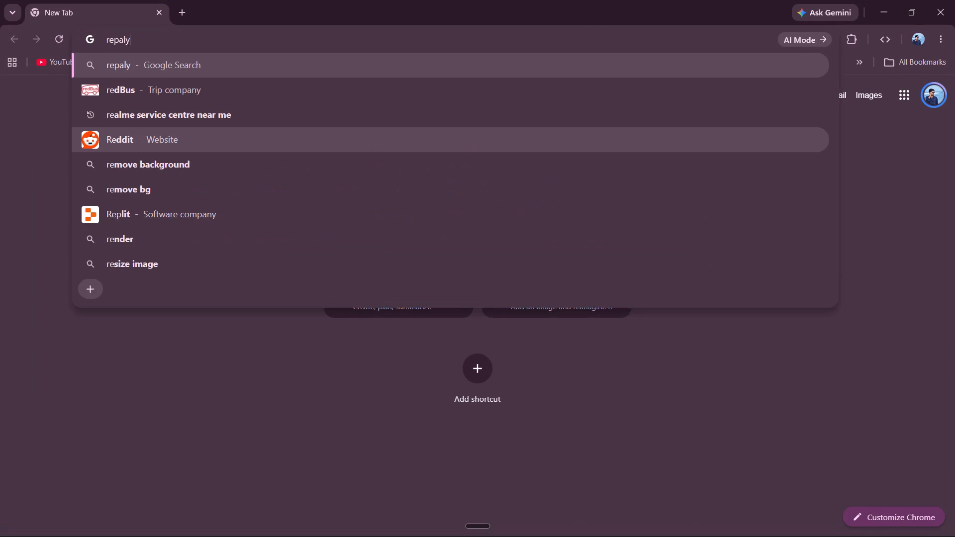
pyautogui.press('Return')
pyautogui.scroll(-2, 232, 247)
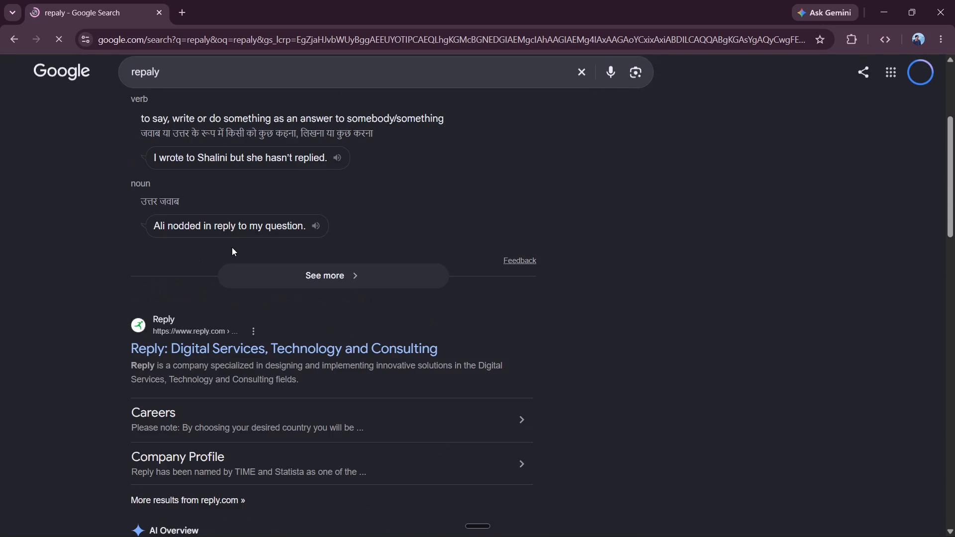
pyautogui.scroll(-3, 258, 351)
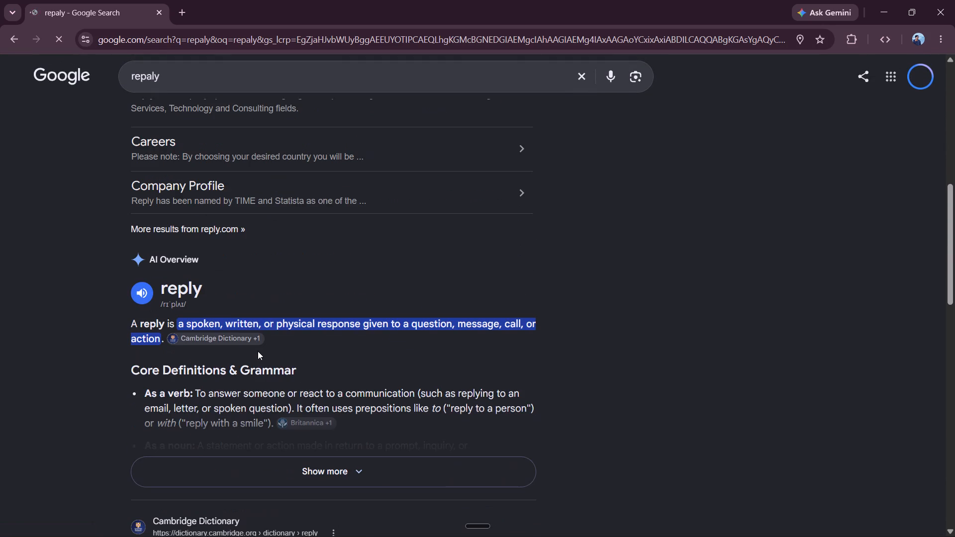
pyautogui.scroll(-1, 258, 351)
# Correct the spelling of the Google search query, starting by removing the final "y" from "repaly".
pyautogui.click(244, 75)
pyautogui.press('BackSpace')
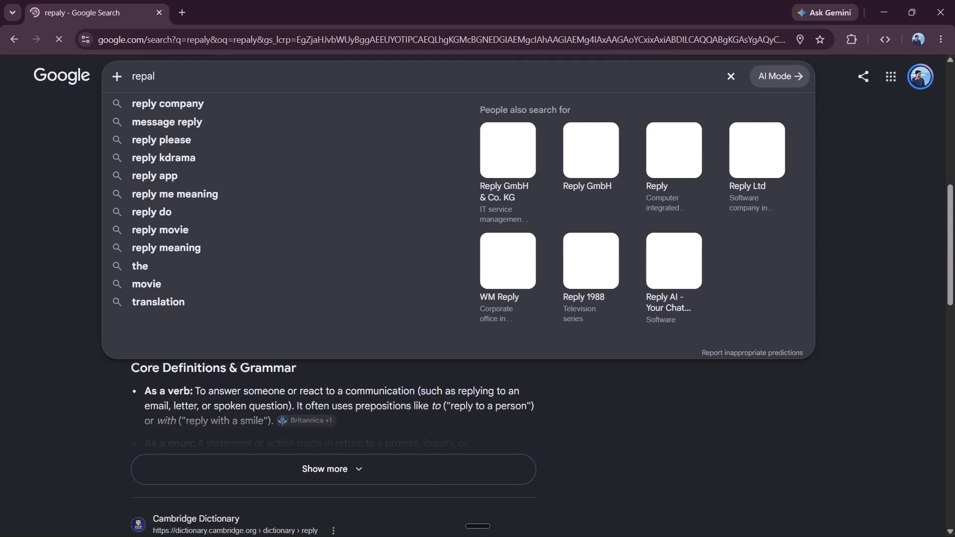
# Correct the Google search to "replay" and open the FX Replay futures, forex and crypto backtesting site from the results.
pyautogui.press('BackSpace')
pyautogui.press('BackSpace')
pyautogui.write('lay')
pyautogui.press('space')
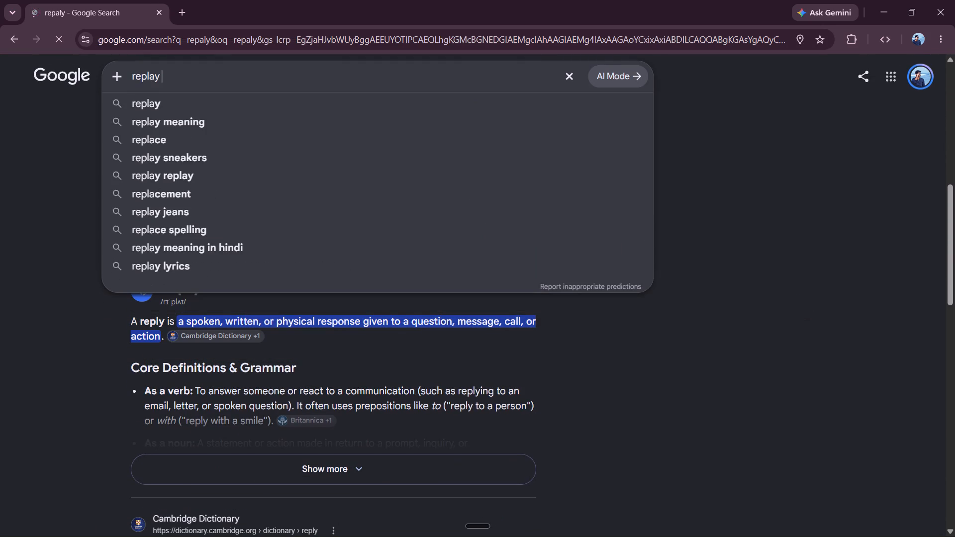
pyautogui.press('Return')
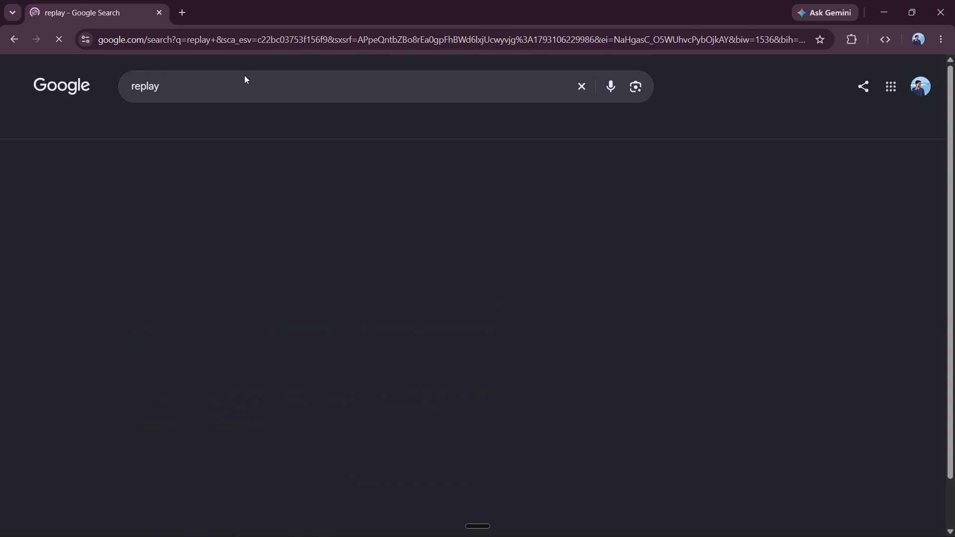
pyautogui.scroll(-3, 247, 197)
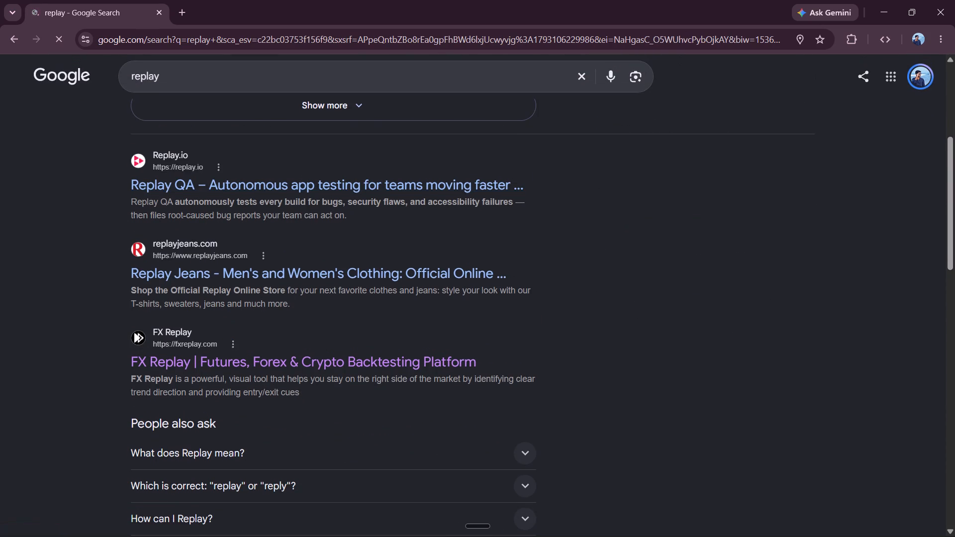
pyautogui.scroll(-1, 247, 197)
pyautogui.click(228, 297)
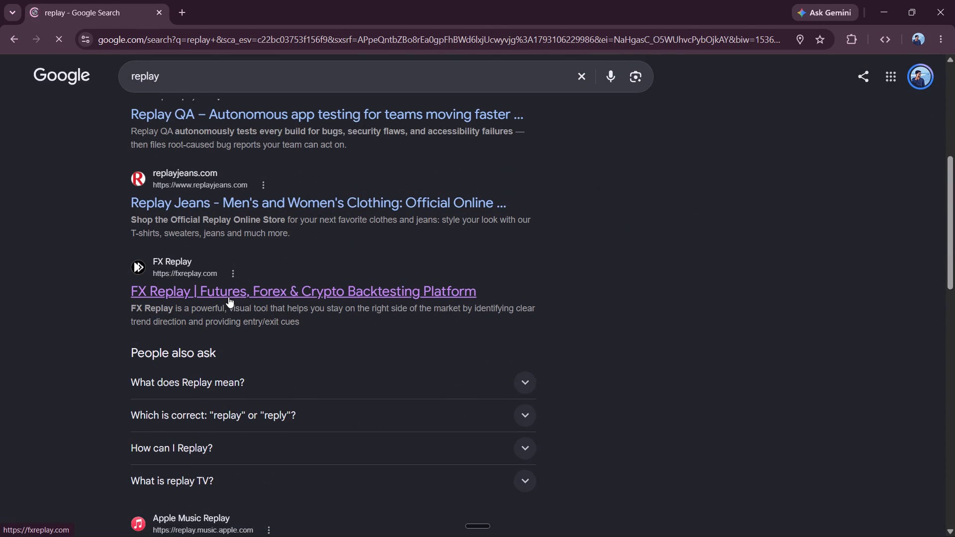
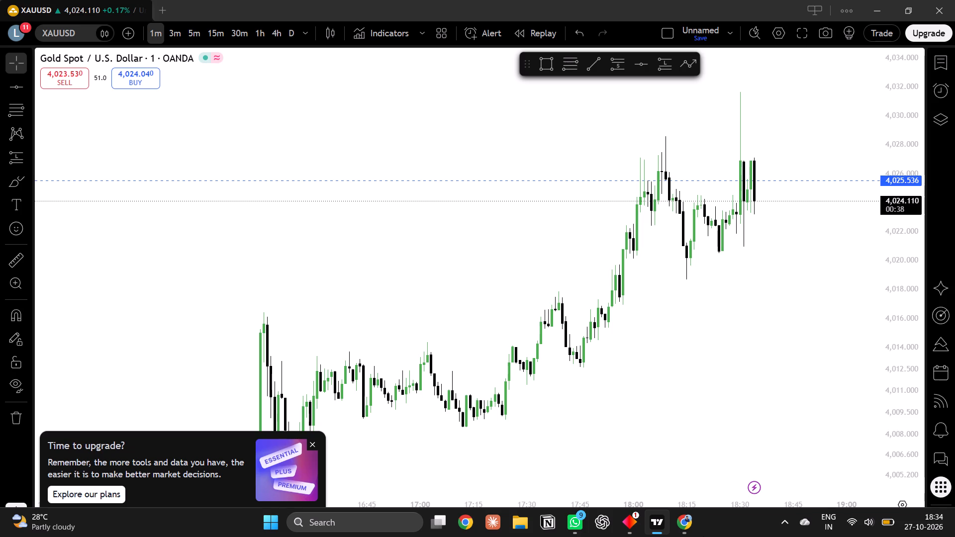
# Dismiss the upgrade ad, switch the XAUUSD chart to the 15-minute timeframe and reset the chart view.
pyautogui.click(314, 441)
pyautogui.moveTo(544, 317); pyautogui.dragTo(567, 220)
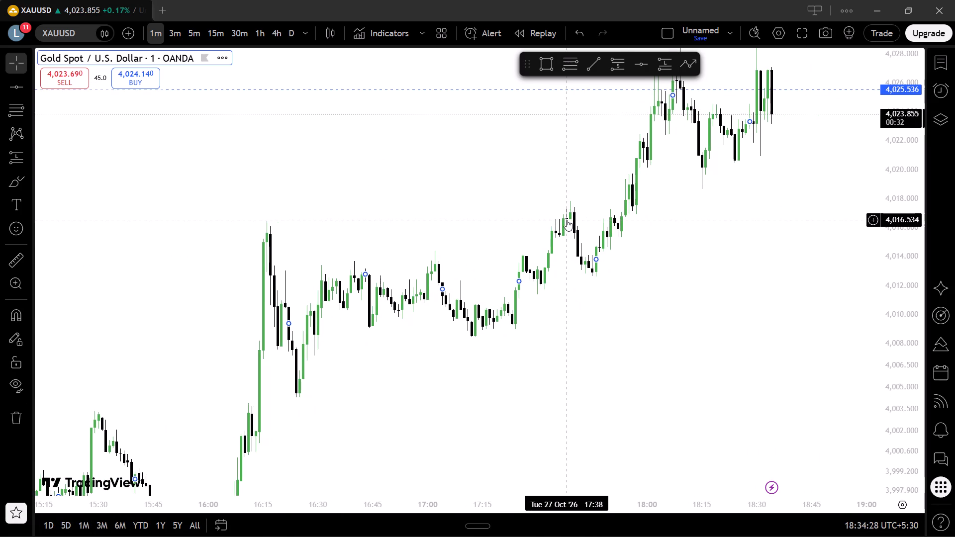
pyautogui.hscroll(1, 549, 259)
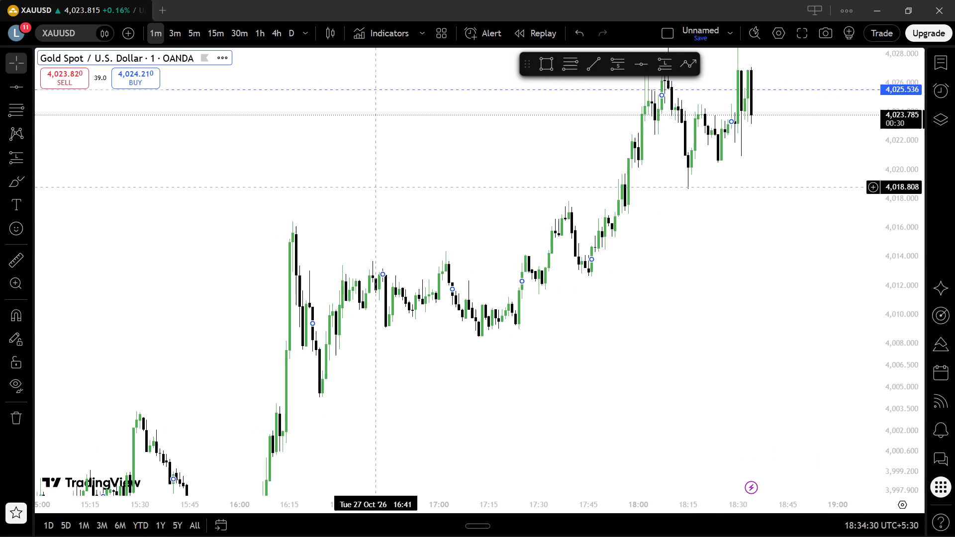
pyautogui.click(206, 34)
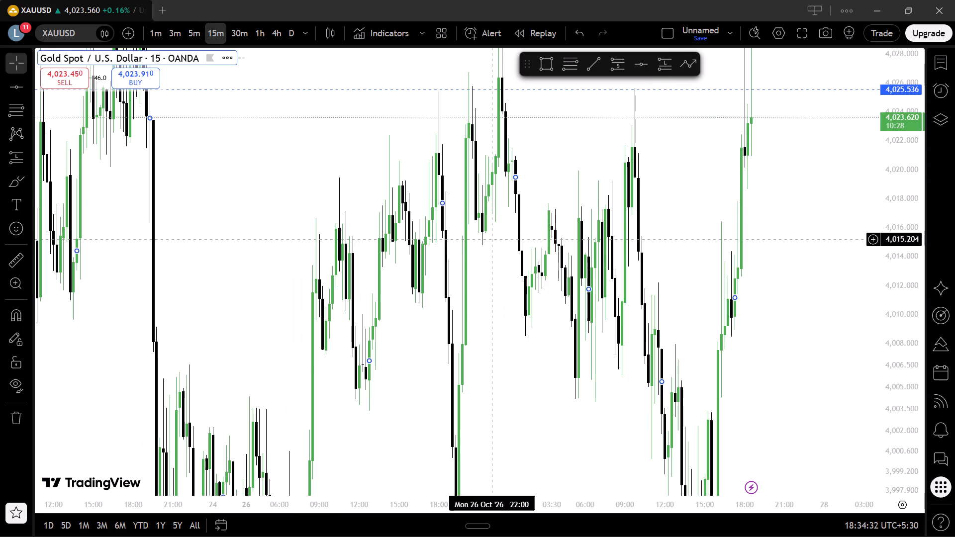
pyautogui.rightClick(580, 212)
pyautogui.rightClick(580, 212)
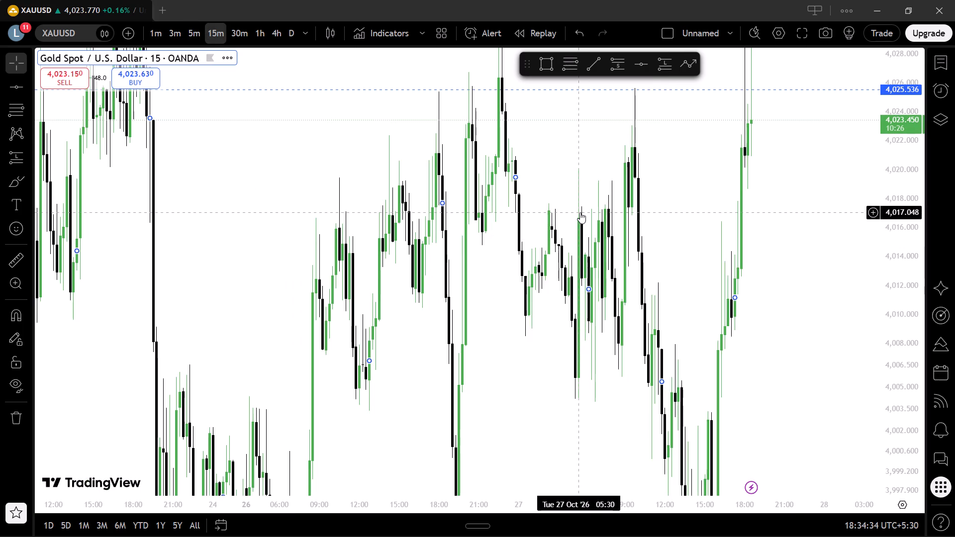
pyautogui.rightClick(580, 212)
pyautogui.click(532, 174)
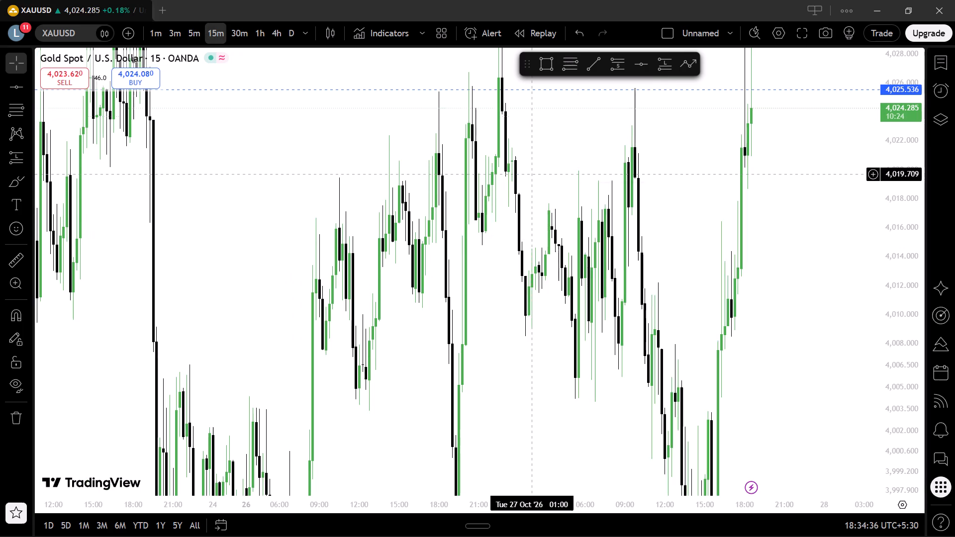
pyautogui.rightClick(532, 174)
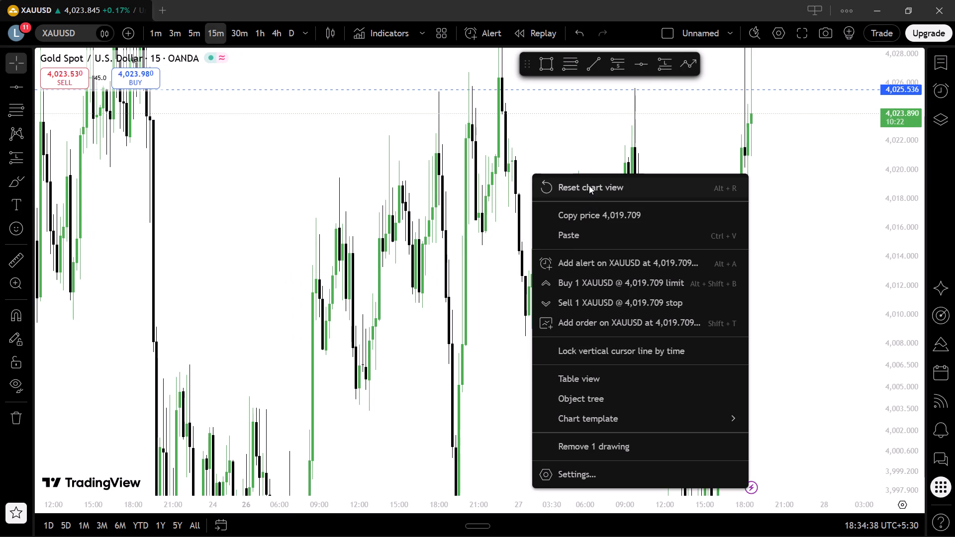
pyautogui.click(589, 185)
# Move the dashed horizontal price line down to about 3,993.3, along the 27 October afternoon lows.
pyautogui.moveTo(732, 333); pyautogui.dragTo(597, 358)
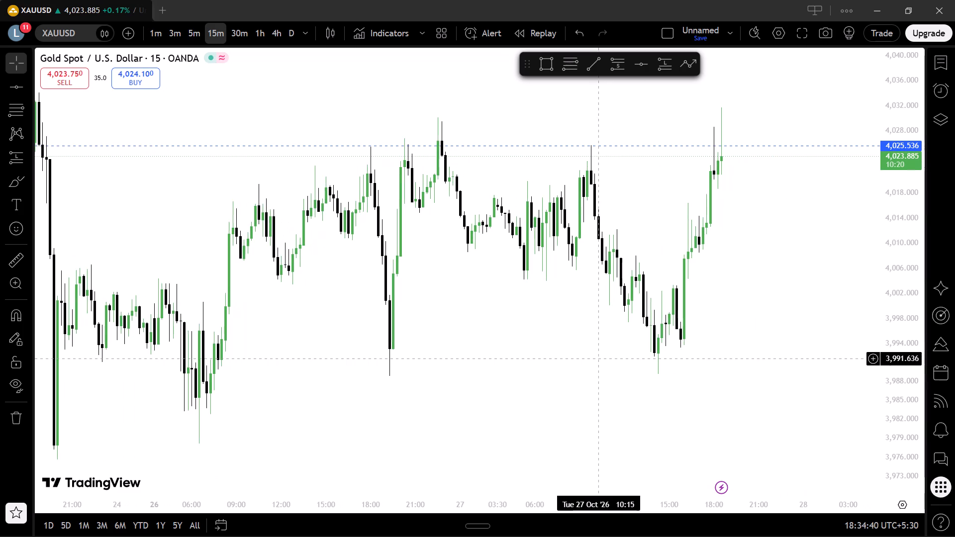
pyautogui.moveTo(650, 147); pyautogui.dragTo(656, 175)
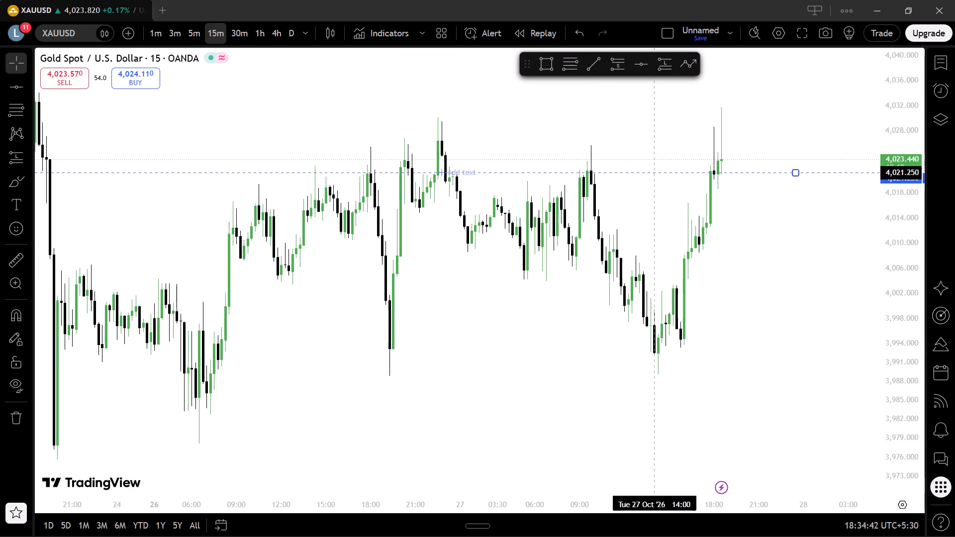
pyautogui.moveTo(656, 175); pyautogui.dragTo(659, 266)
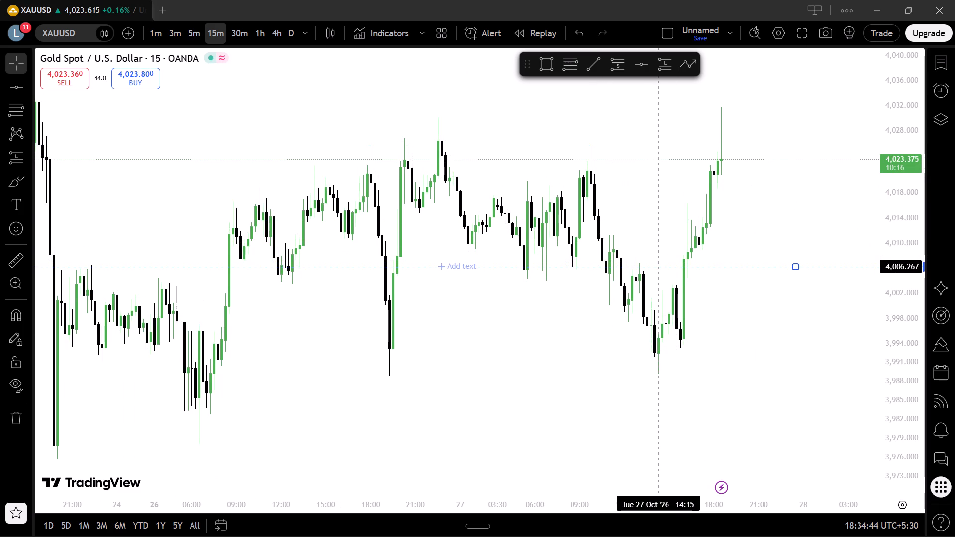
pyautogui.moveTo(659, 266); pyautogui.dragTo(668, 270)
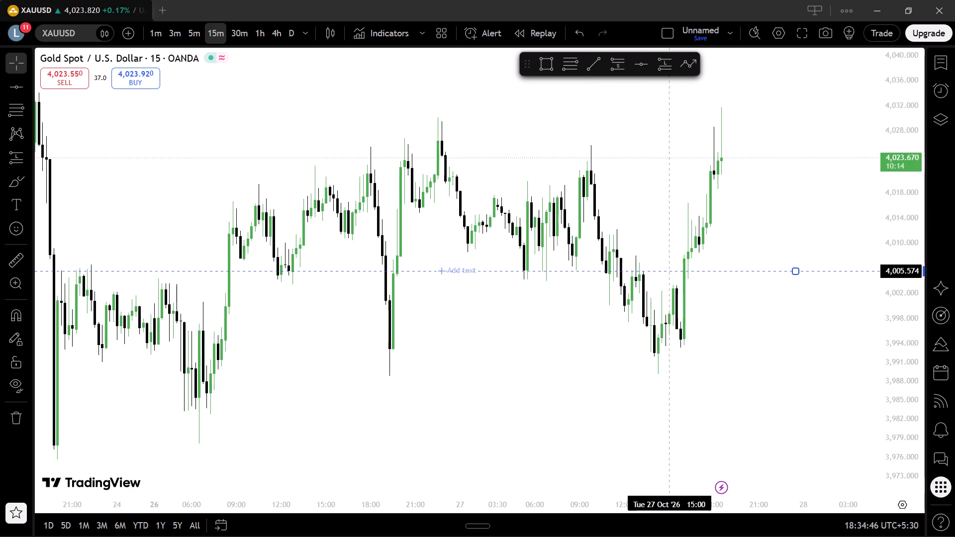
pyautogui.moveTo(668, 270); pyautogui.dragTo(659, 359)
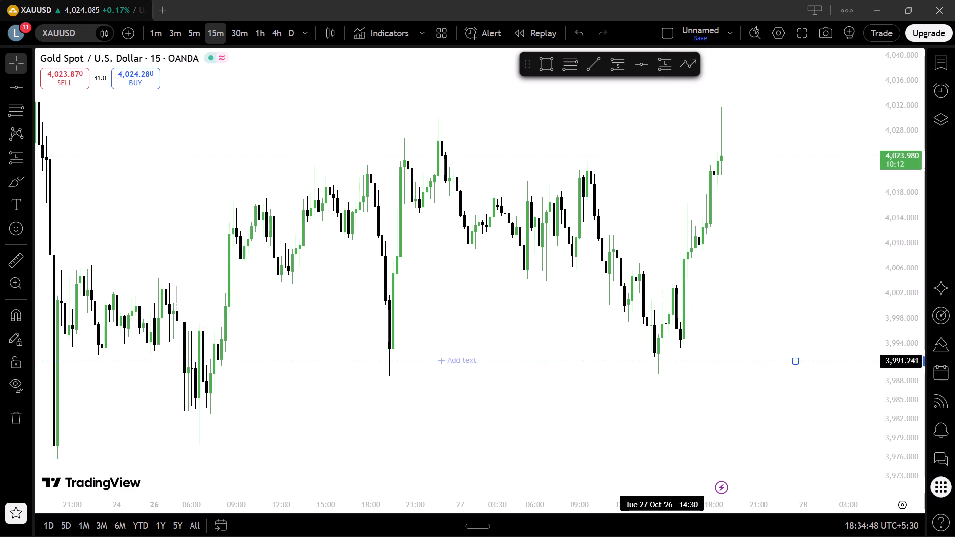
pyautogui.moveTo(659, 359); pyautogui.dragTo(656, 344)
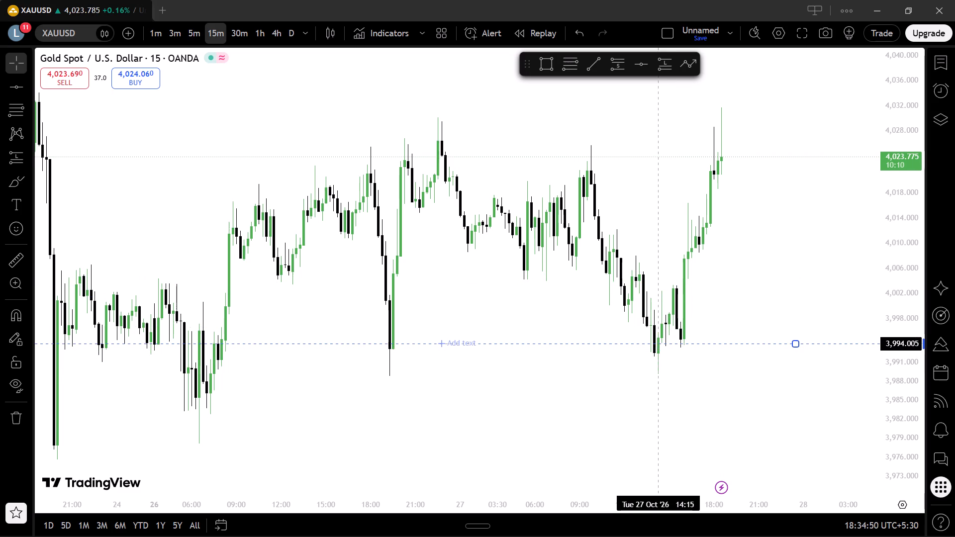
pyautogui.moveTo(656, 344); pyautogui.dragTo(657, 342)
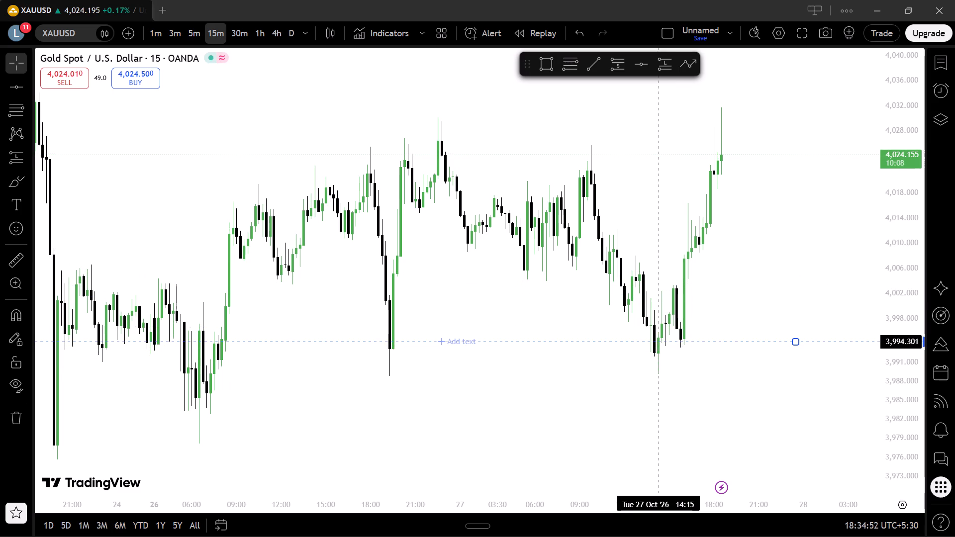
pyautogui.moveTo(657, 342); pyautogui.dragTo(649, 351)
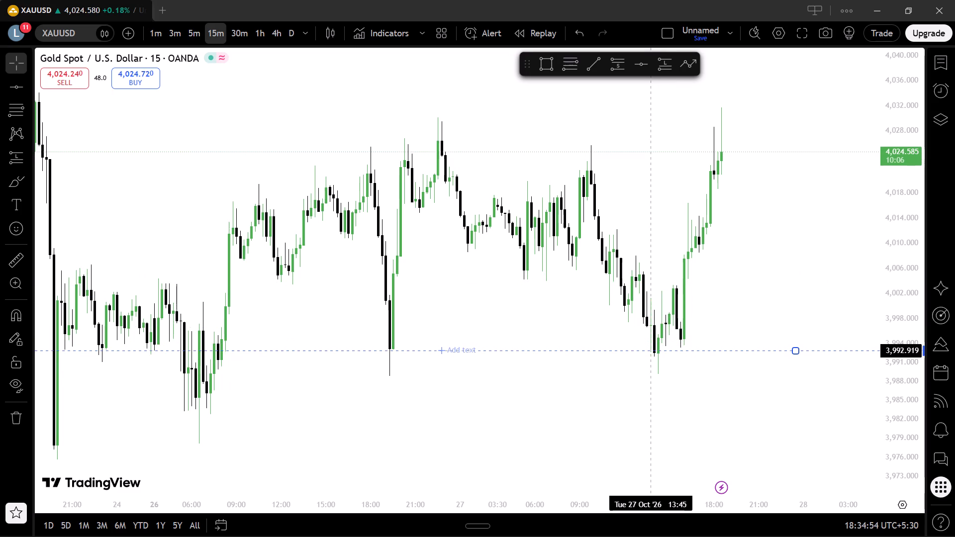
pyautogui.moveTo(649, 351); pyautogui.dragTo(650, 348)
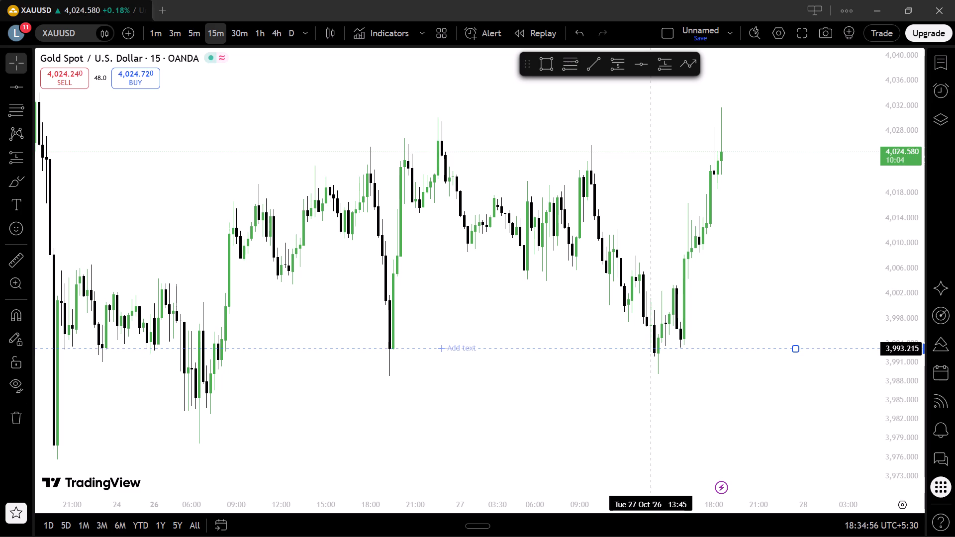
pyautogui.moveTo(650, 348); pyautogui.dragTo(652, 348)
pyautogui.click(652, 348)
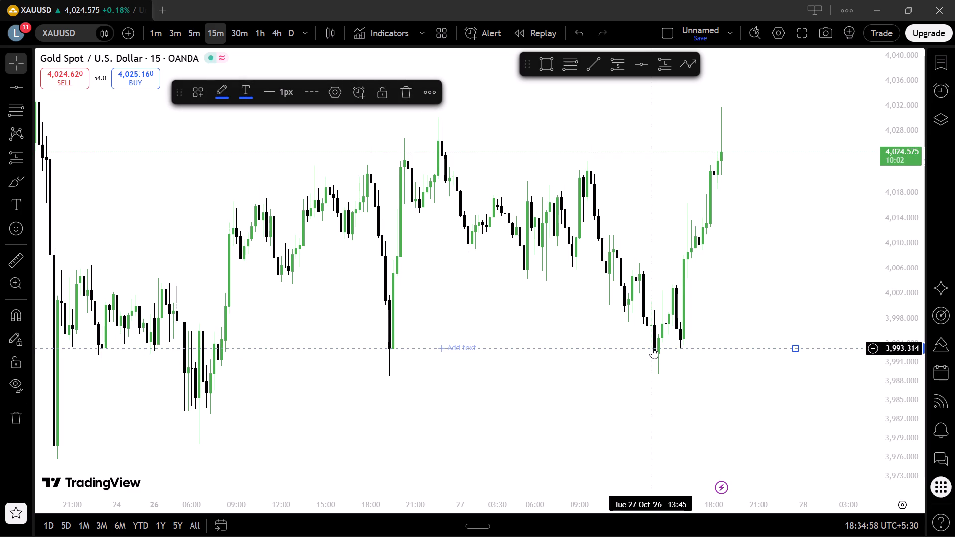
pyautogui.click(624, 322)
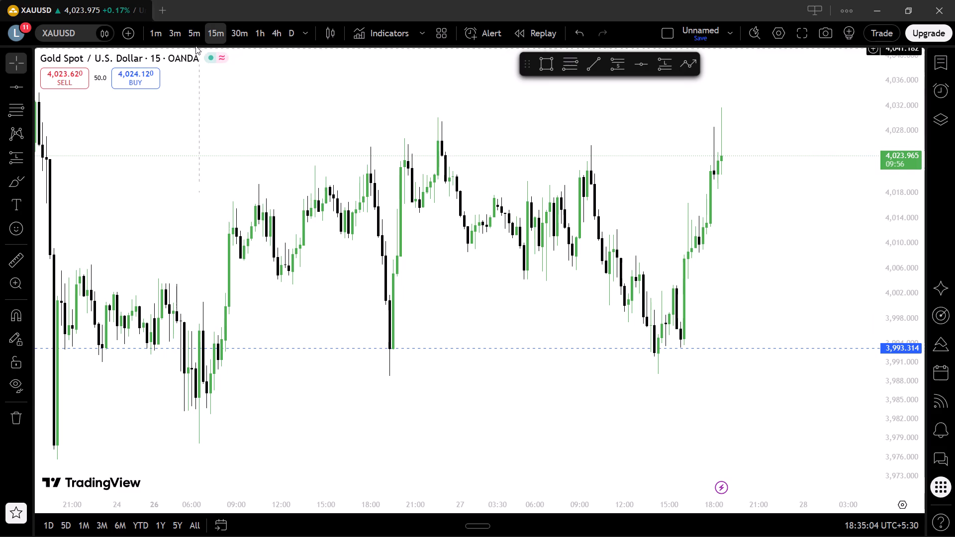
# Switch back to the 1-minute timeframe and bring the 27 October price action from about 12:00 to 15:30 into view.
pyautogui.click(160, 33)
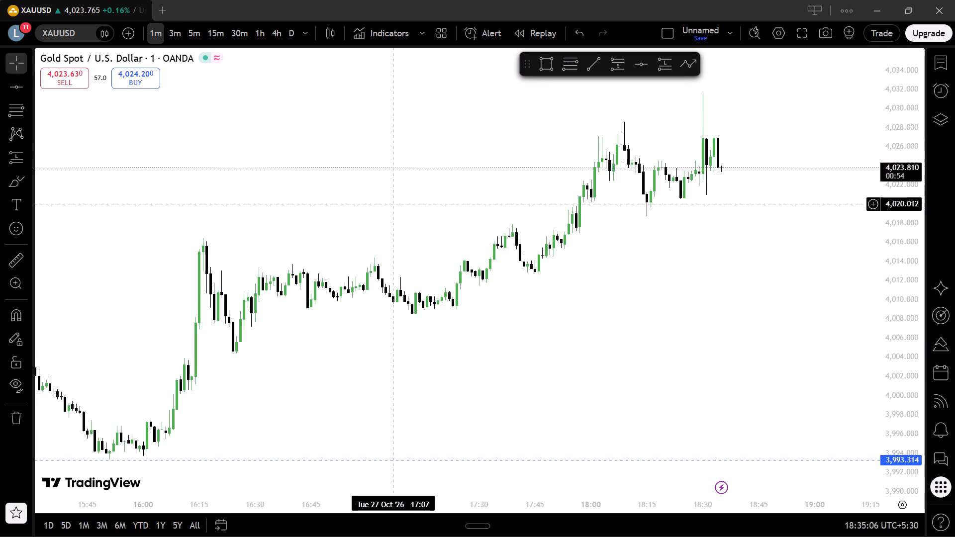
pyautogui.hscroll(5, 392, 203)
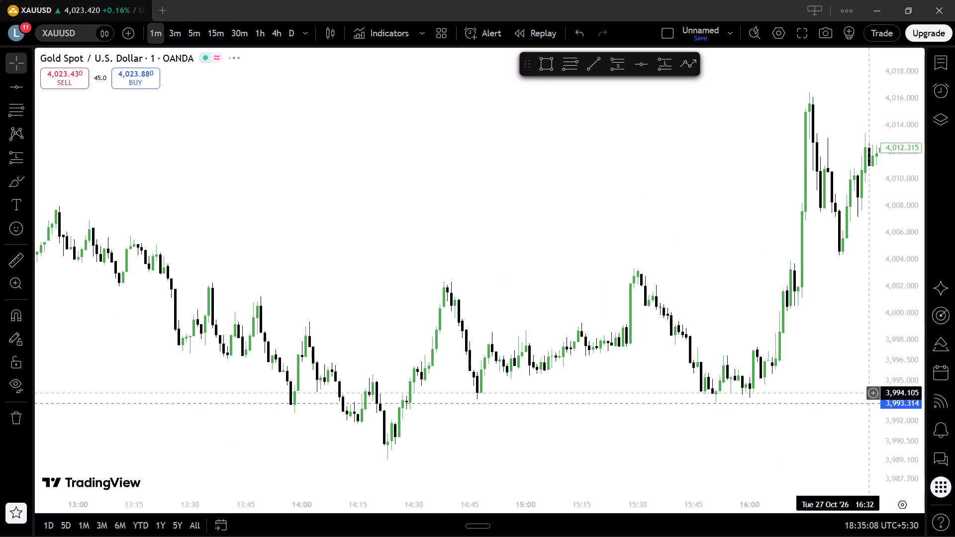
pyautogui.moveTo(602, 456); pyautogui.dragTo(806, 449)
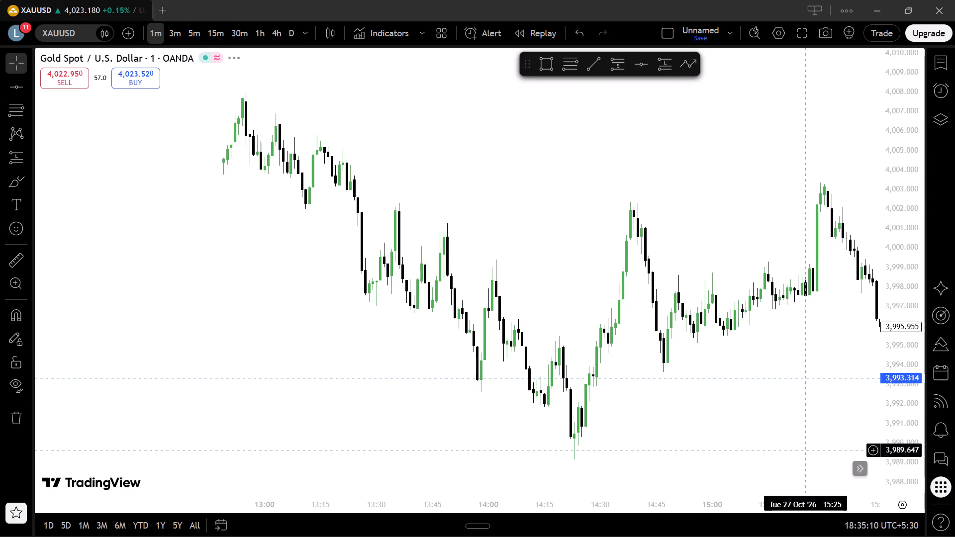
pyautogui.hscroll(1, 562, 264)
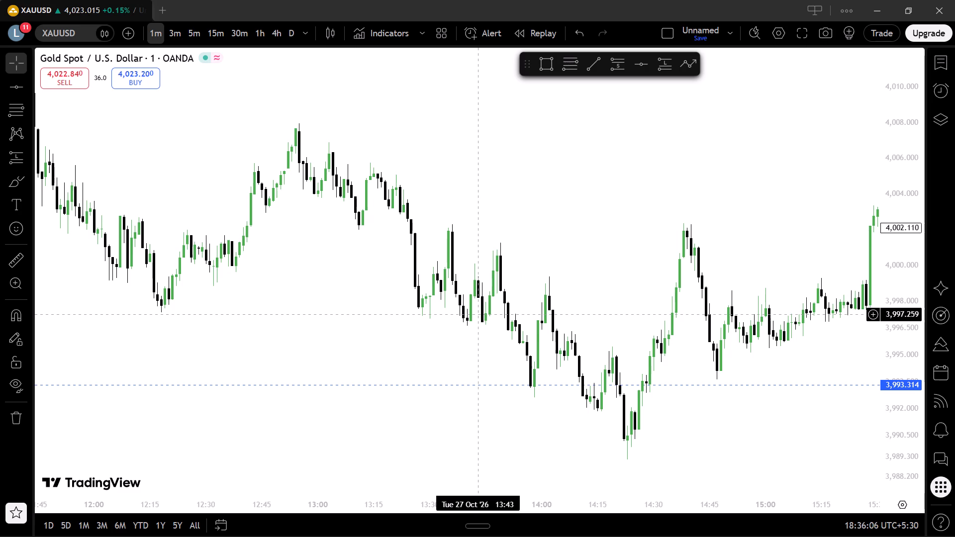
pyautogui.click(478, 314)
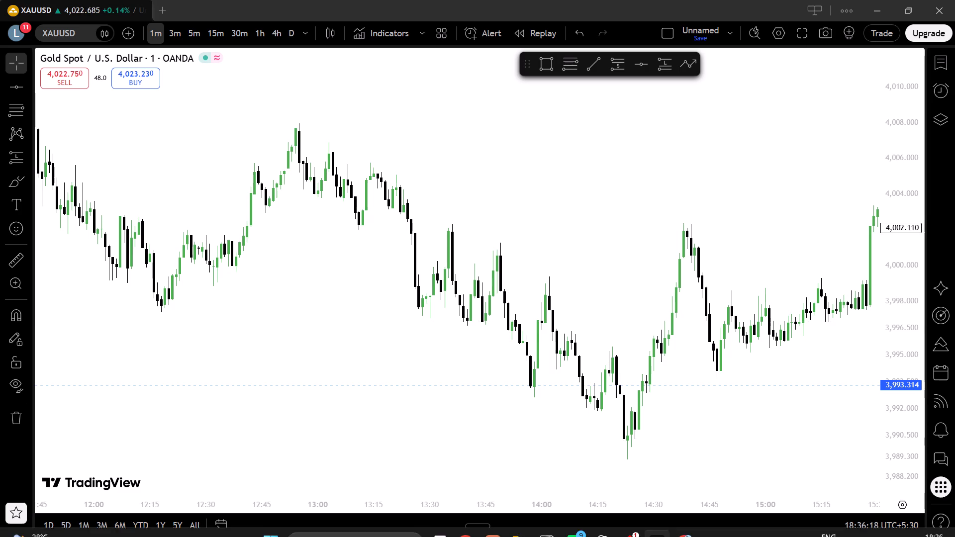
# Switch to Chrome and search Google for "double bottom chart pattern" in a new tab.
pyautogui.click(676, 528)
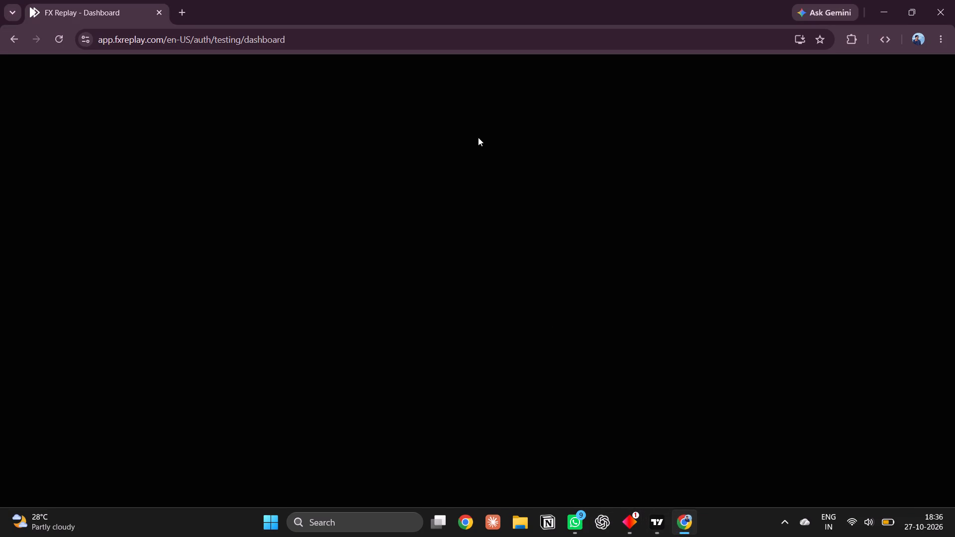
pyautogui.click(183, 5)
pyautogui.press('b')
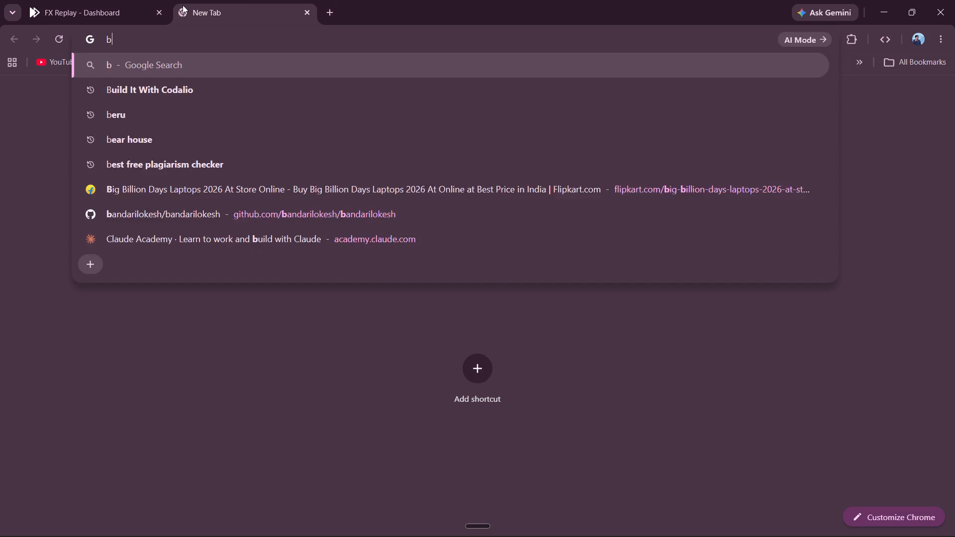
pyautogui.press('BackSpace')
pyautogui.write('double')
pyautogui.press('space')
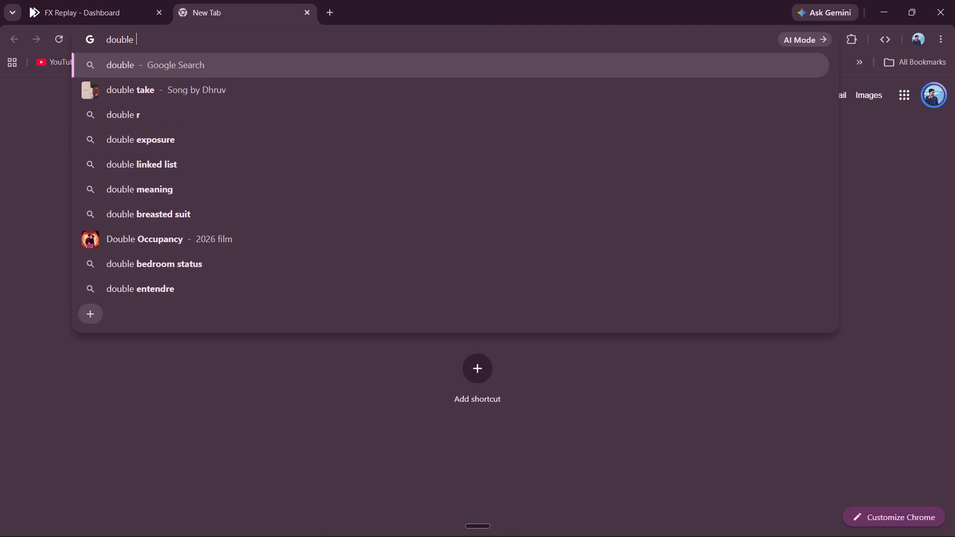
pyautogui.write('bott')
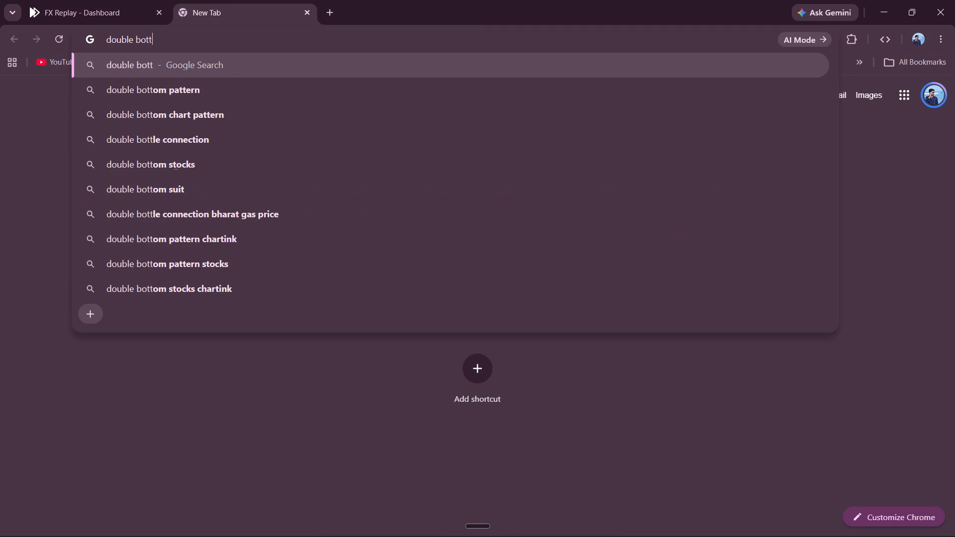
pyautogui.press('Down')
pyautogui.press('Down')
pyautogui.press('Return')
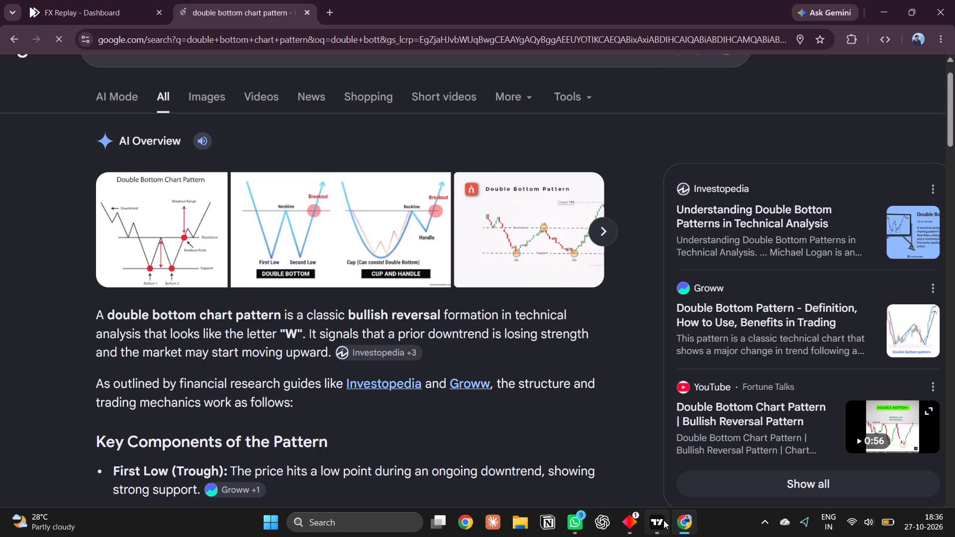
# Compare the XAUUSD 1-minute price action in TradingView with the double bottom diagrams in Chrome, ending back on the chart.
pyautogui.click(663, 521)
pyautogui.hscroll(-1, 477, 314)
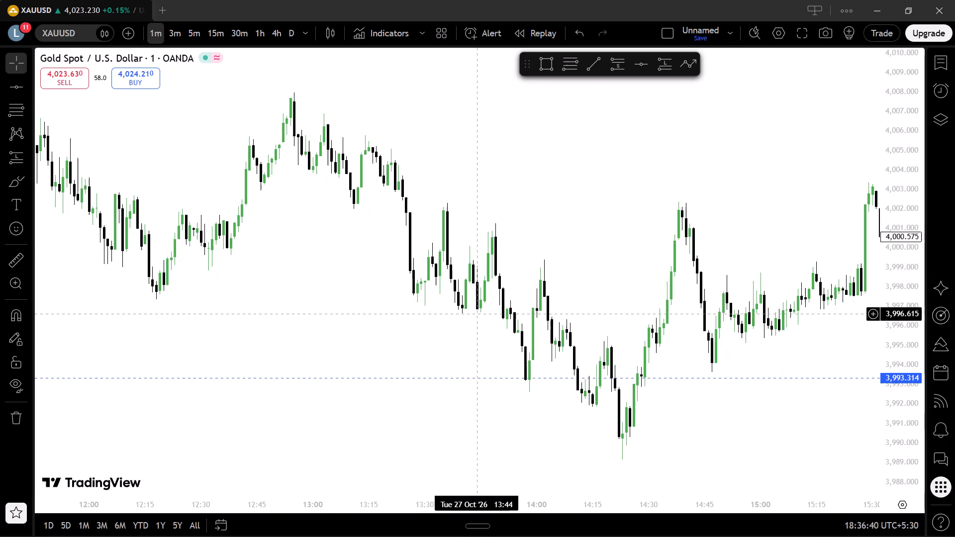
pyautogui.hscroll(-2, 477, 314)
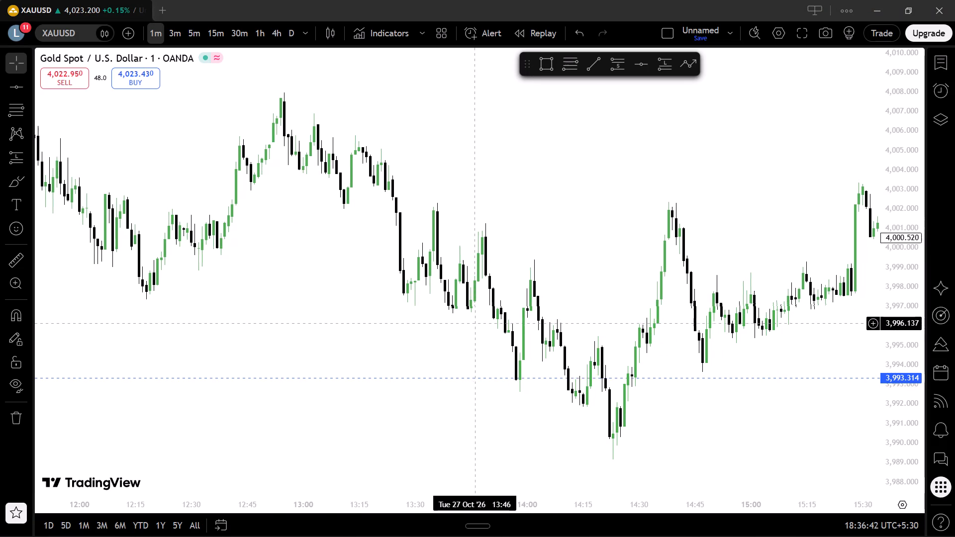
pyautogui.hscroll(-1, 475, 323)
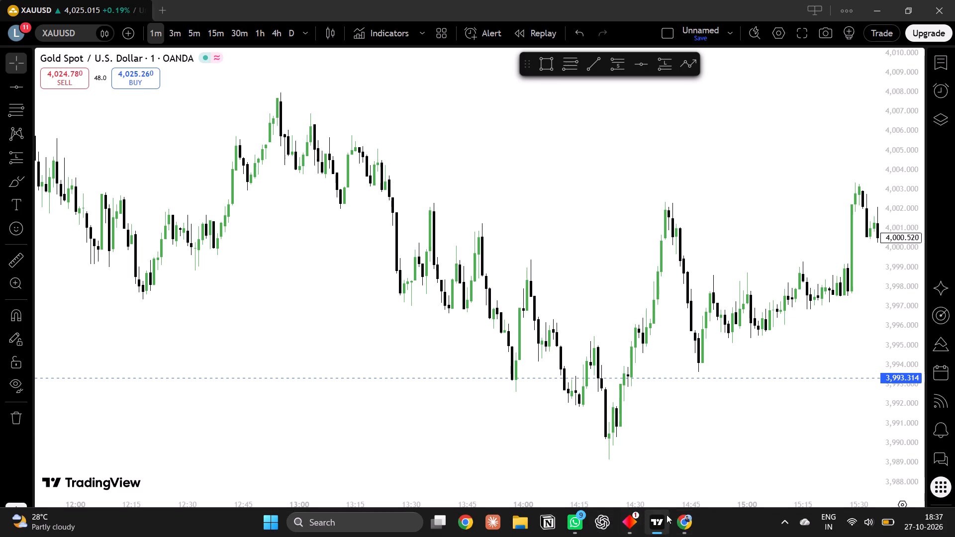
pyautogui.click(677, 524)
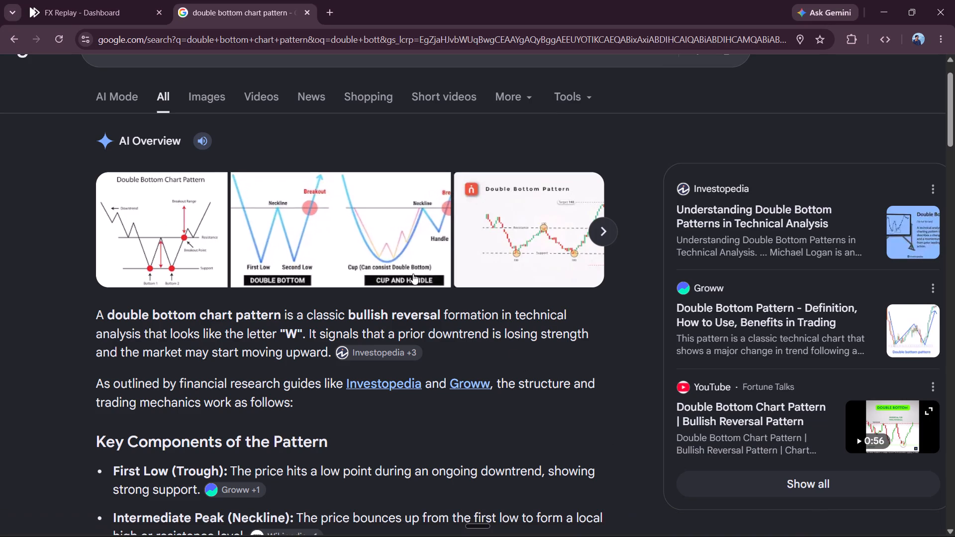
pyautogui.click(883, 5)
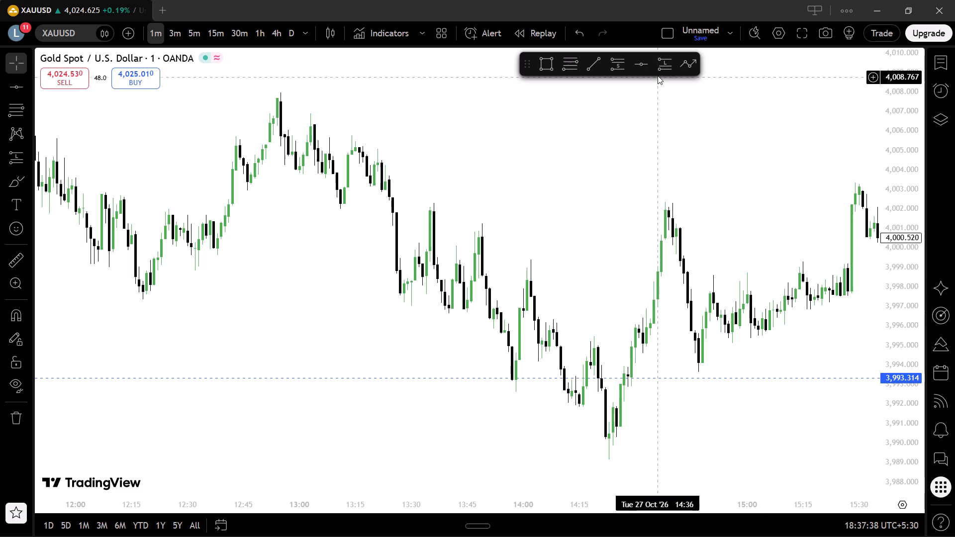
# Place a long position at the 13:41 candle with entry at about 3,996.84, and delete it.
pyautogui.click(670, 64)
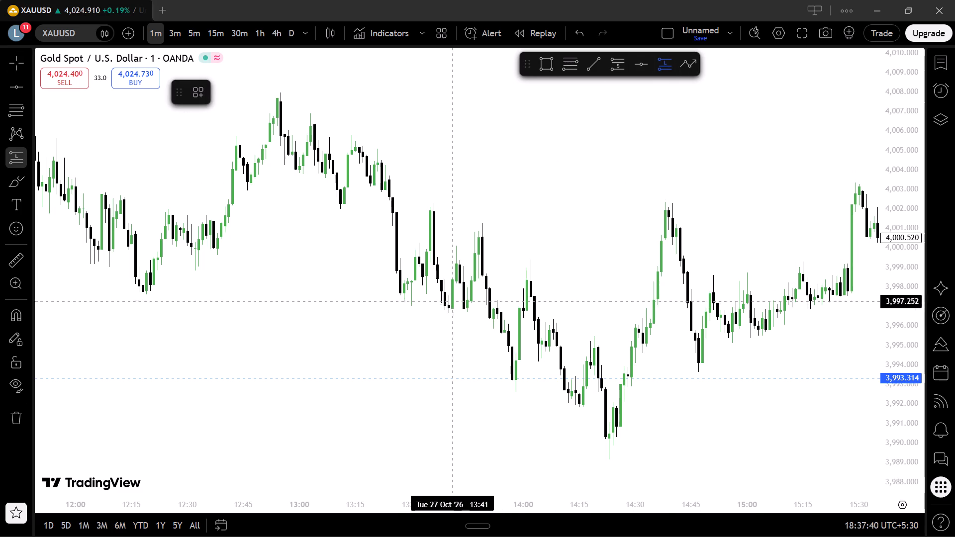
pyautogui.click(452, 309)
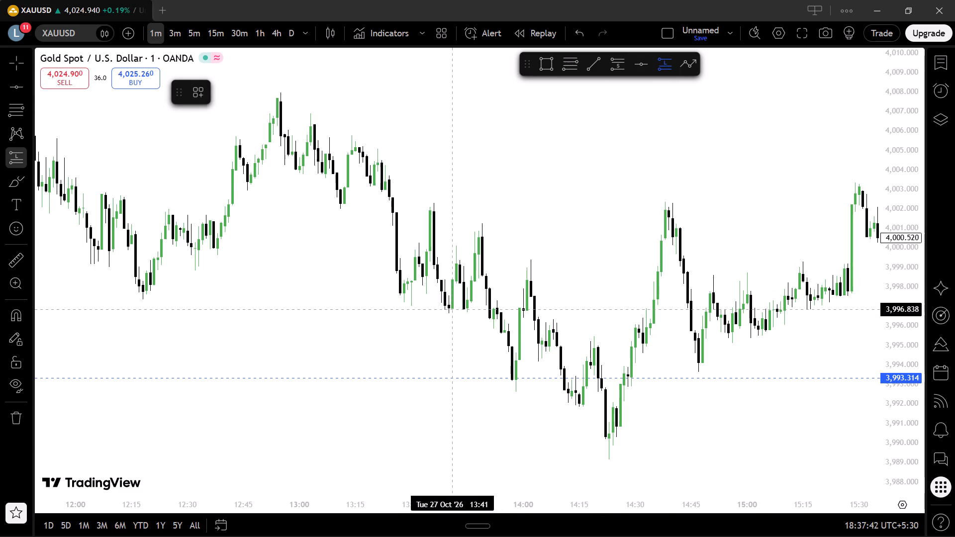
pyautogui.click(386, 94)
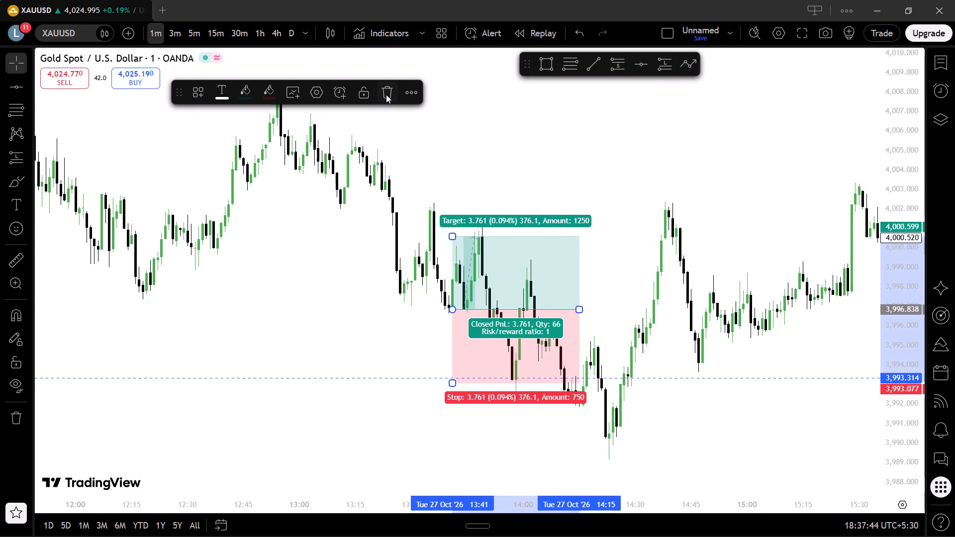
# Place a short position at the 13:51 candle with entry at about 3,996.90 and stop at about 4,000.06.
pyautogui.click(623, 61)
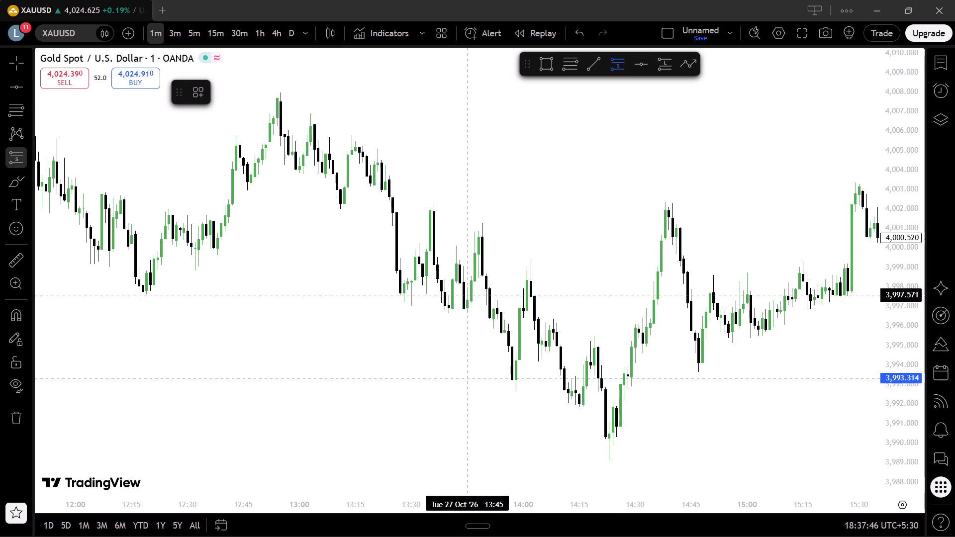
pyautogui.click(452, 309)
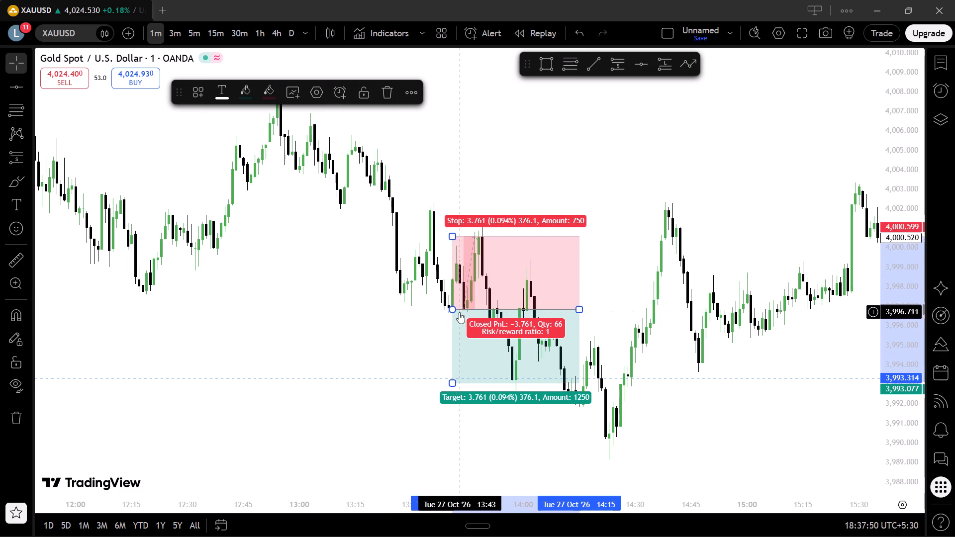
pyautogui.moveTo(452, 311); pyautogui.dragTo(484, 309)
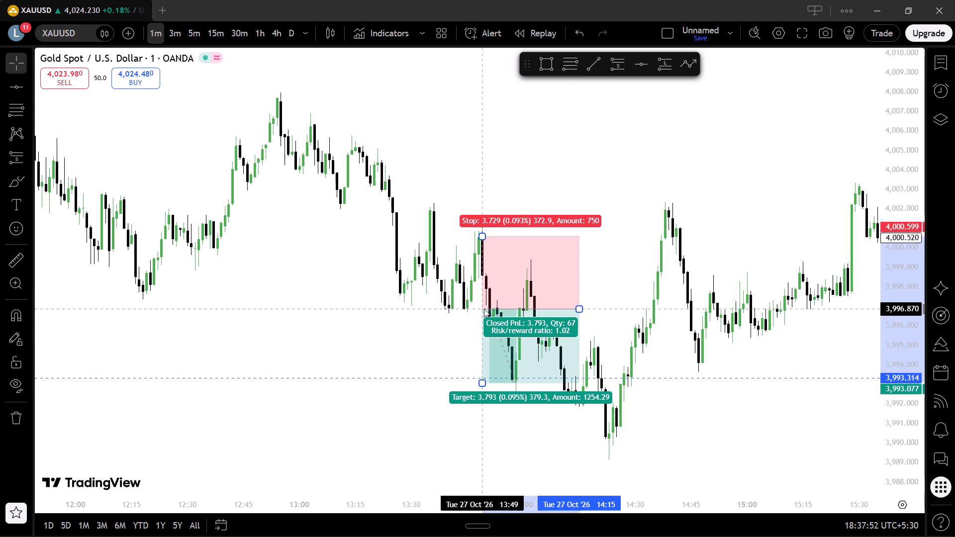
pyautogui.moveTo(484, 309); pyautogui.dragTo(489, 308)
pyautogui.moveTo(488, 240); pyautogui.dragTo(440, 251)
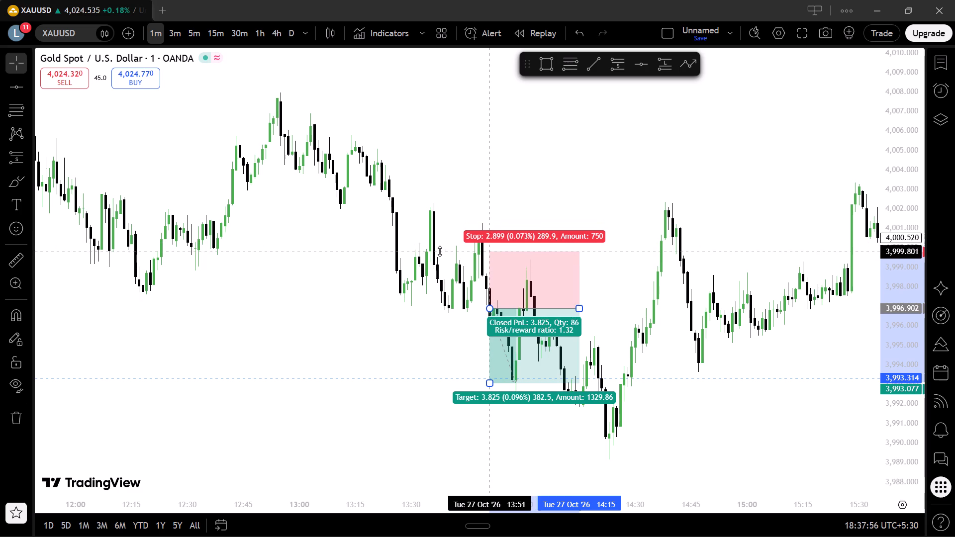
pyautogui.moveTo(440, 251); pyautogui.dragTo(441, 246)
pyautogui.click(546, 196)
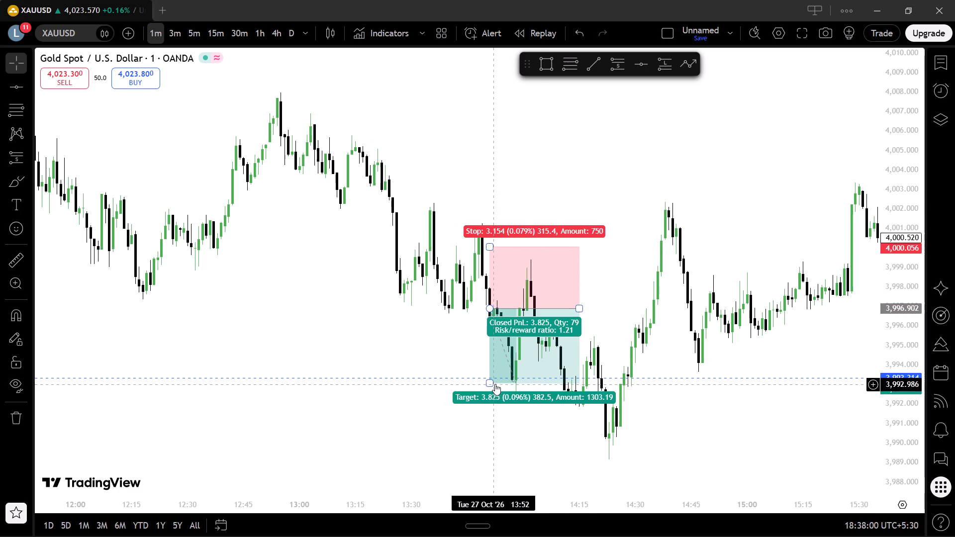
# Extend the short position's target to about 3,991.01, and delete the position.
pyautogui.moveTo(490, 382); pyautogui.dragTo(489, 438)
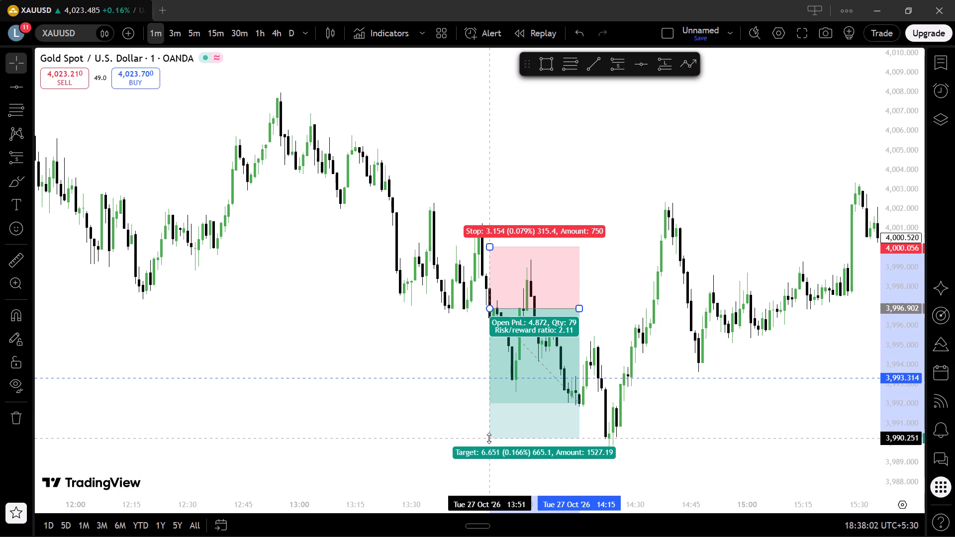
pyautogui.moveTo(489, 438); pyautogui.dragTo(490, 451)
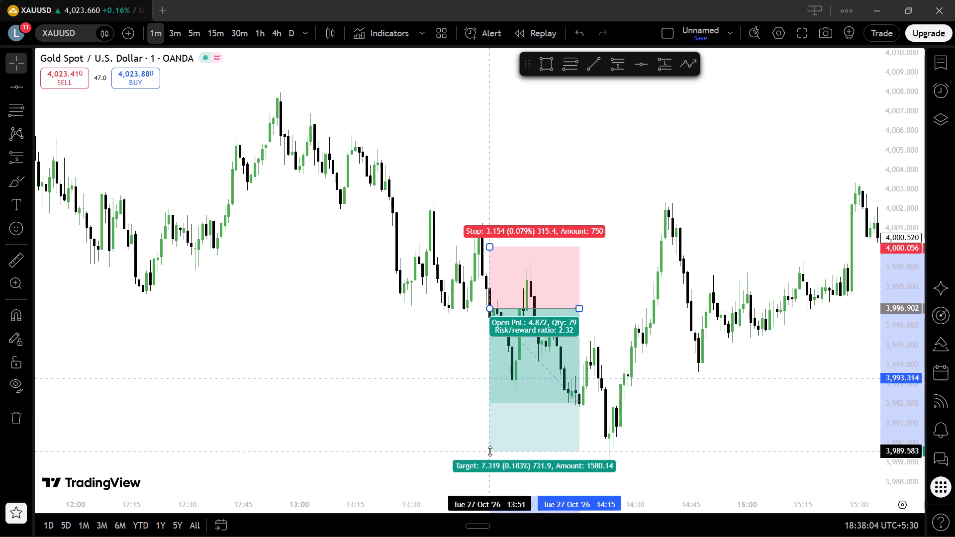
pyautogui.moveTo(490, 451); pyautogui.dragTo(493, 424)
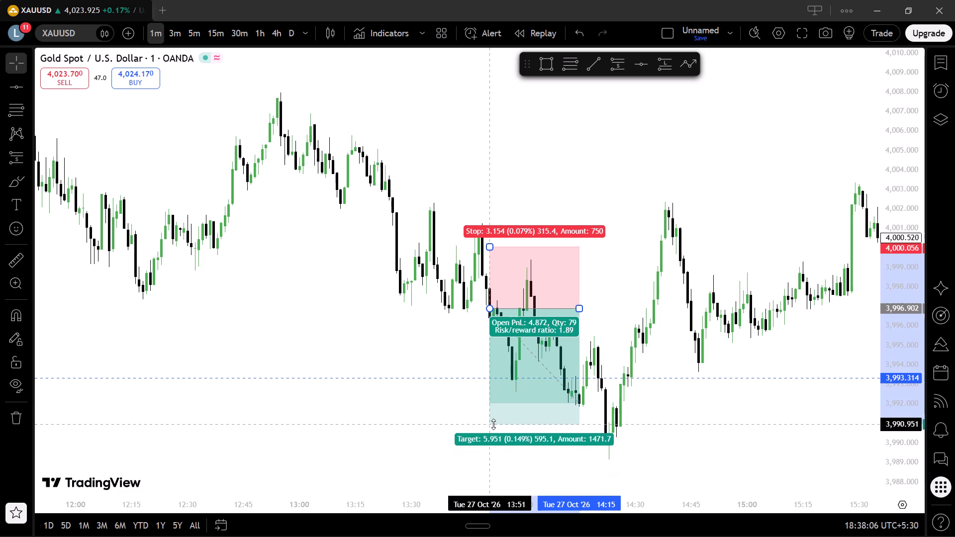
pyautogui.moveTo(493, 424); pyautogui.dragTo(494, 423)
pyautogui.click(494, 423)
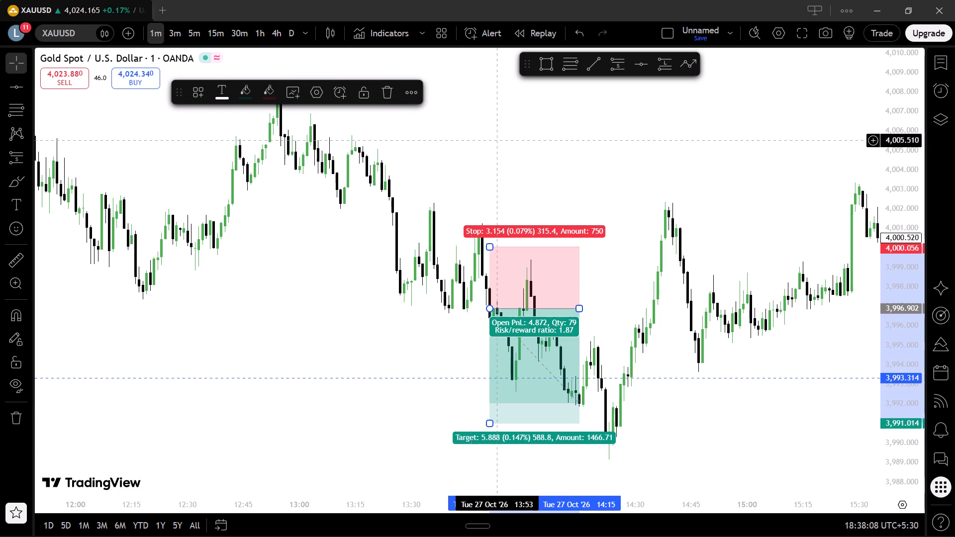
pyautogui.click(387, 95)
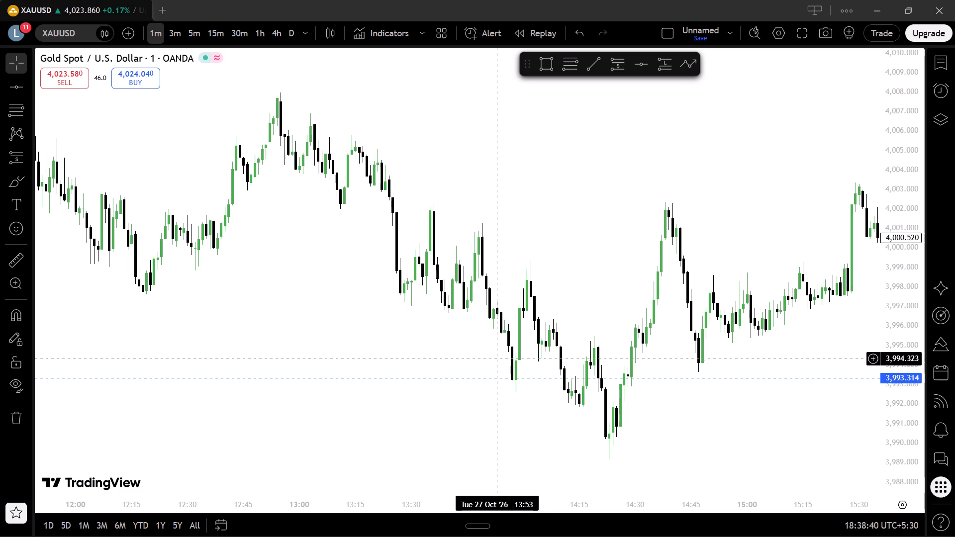
# Compare the double bottom diagrams in Chrome with the XAUUSD 1-minute price action in TradingView once more.
pyautogui.click(680, 525)
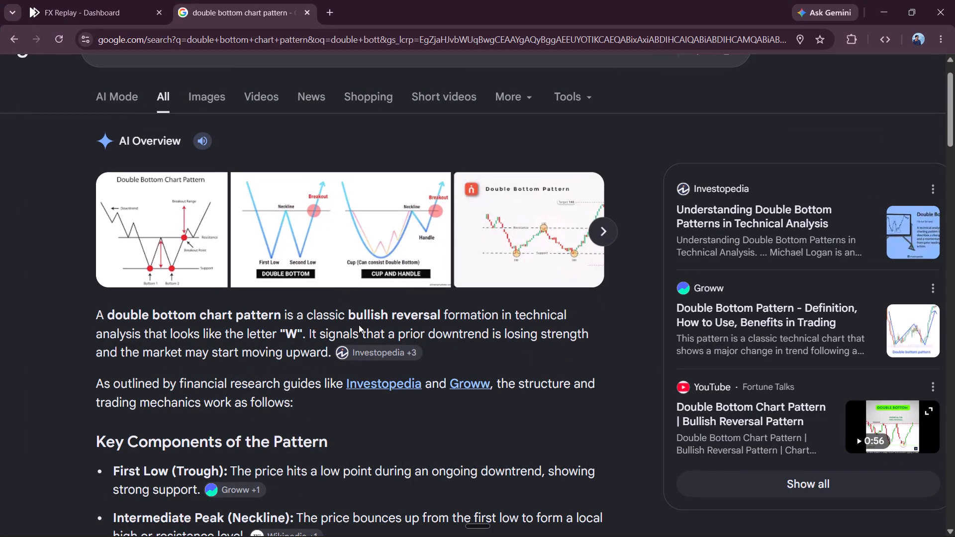
pyautogui.click(888, 19)
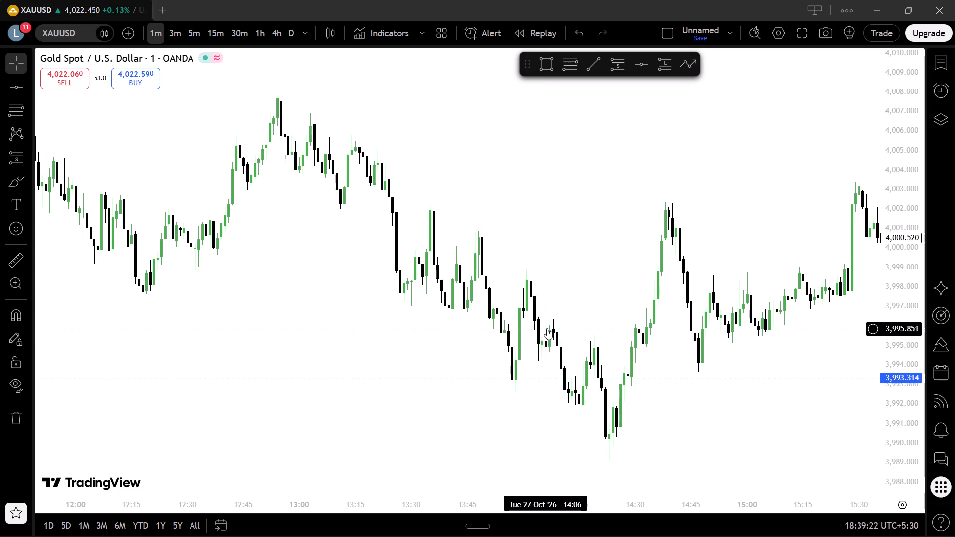
pyautogui.hscroll(-1, 527, 295)
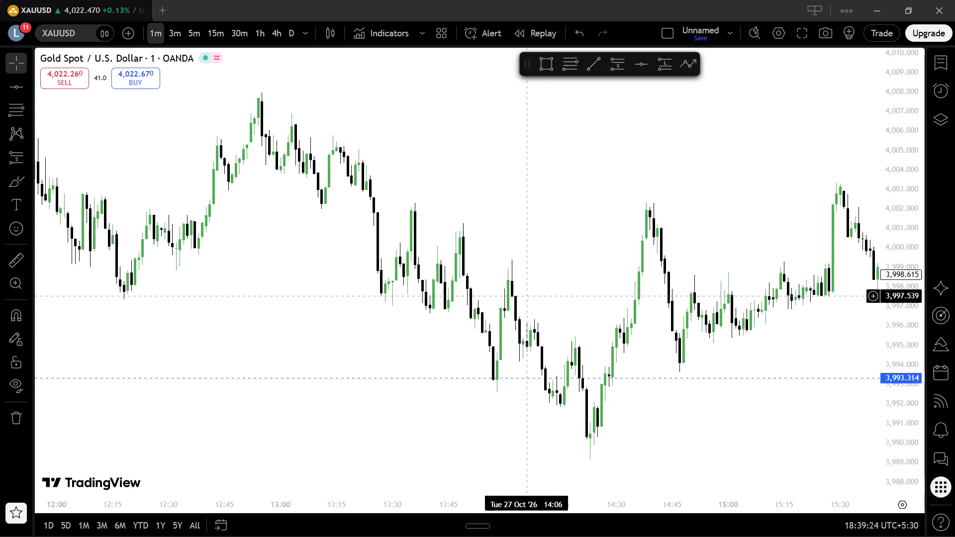
pyautogui.hscroll(-2, 527, 295)
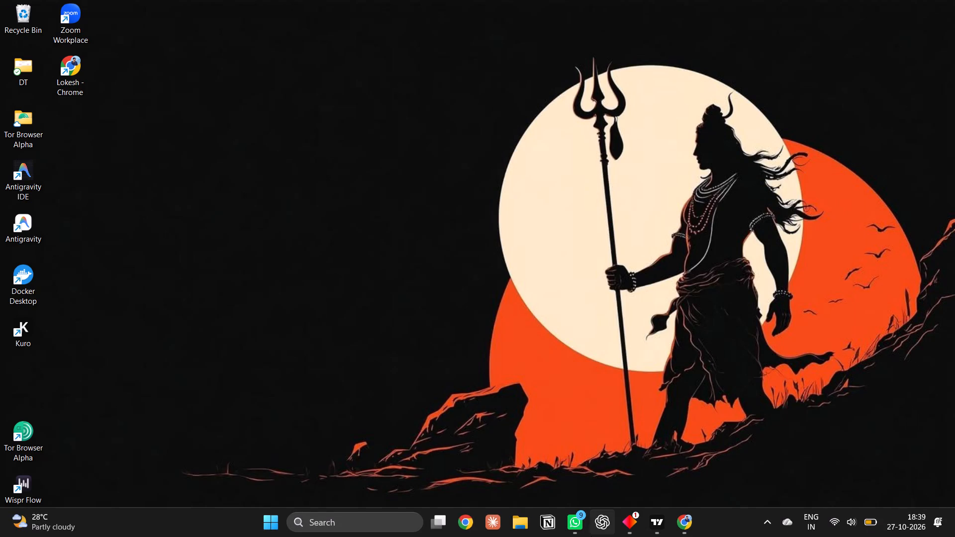
# Switch to Chrome and close the double bottom search tab, leaving the FX Replay dashboard open.
pyautogui.click(688, 519)
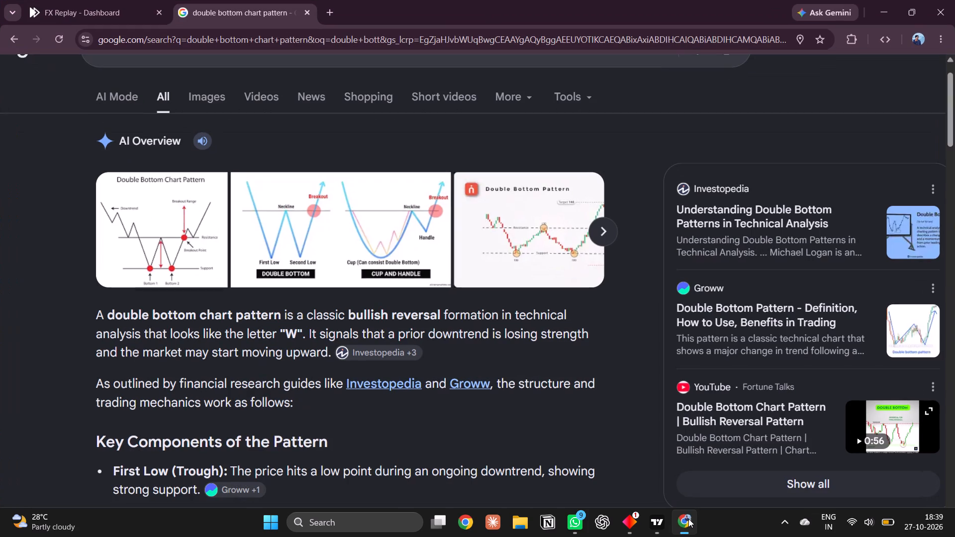
pyautogui.click(308, 10)
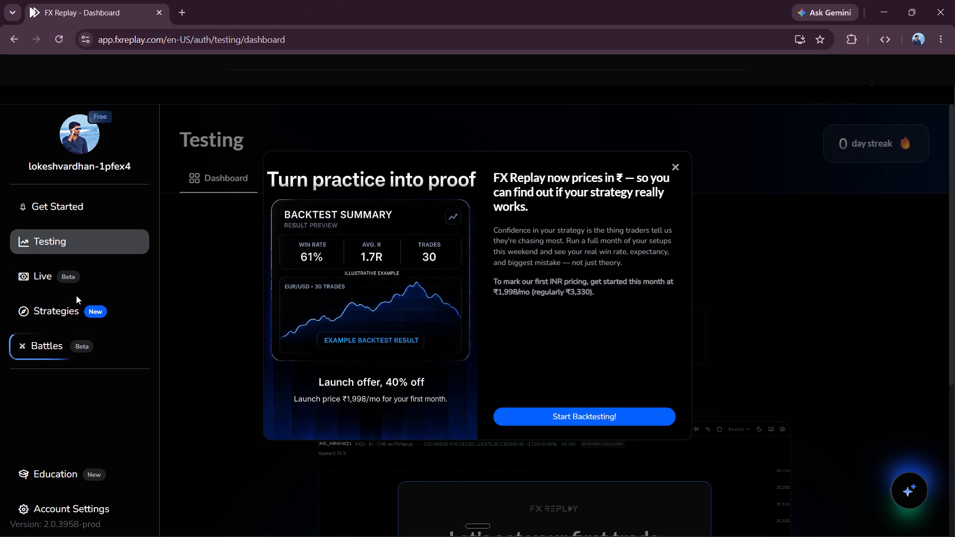
# Accept FX Replay's launch offer to start backtesting and dismiss the follow-up message.
pyautogui.click(65, 246)
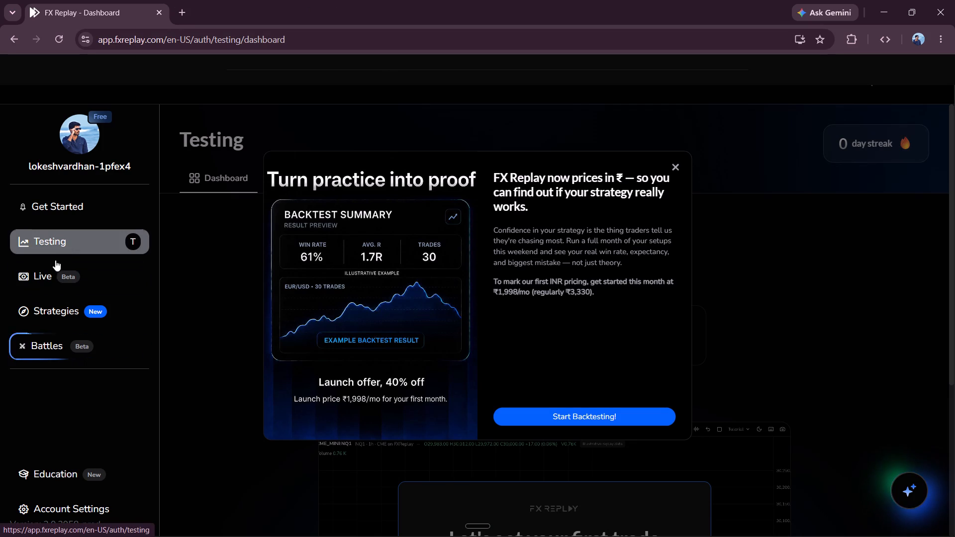
pyautogui.scroll(-2, 57, 342)
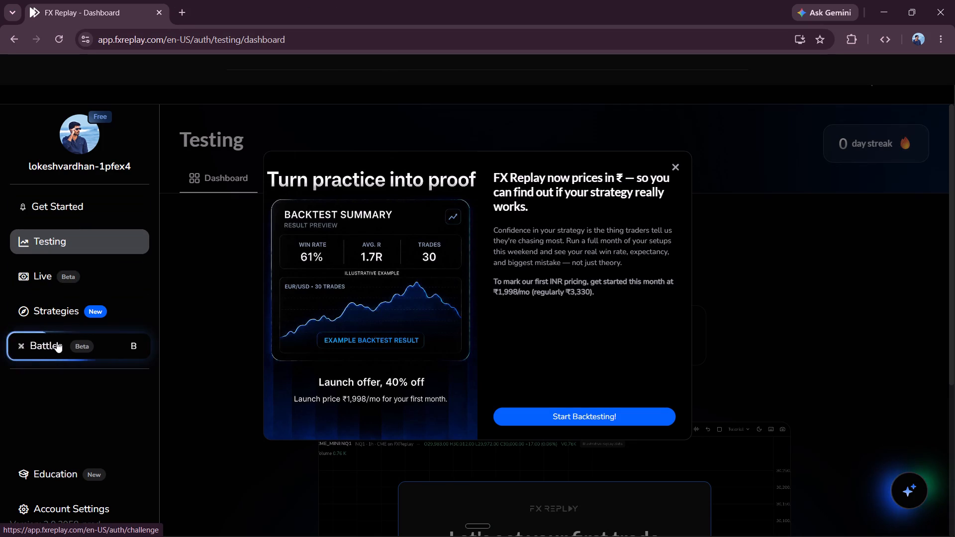
pyautogui.click(619, 420)
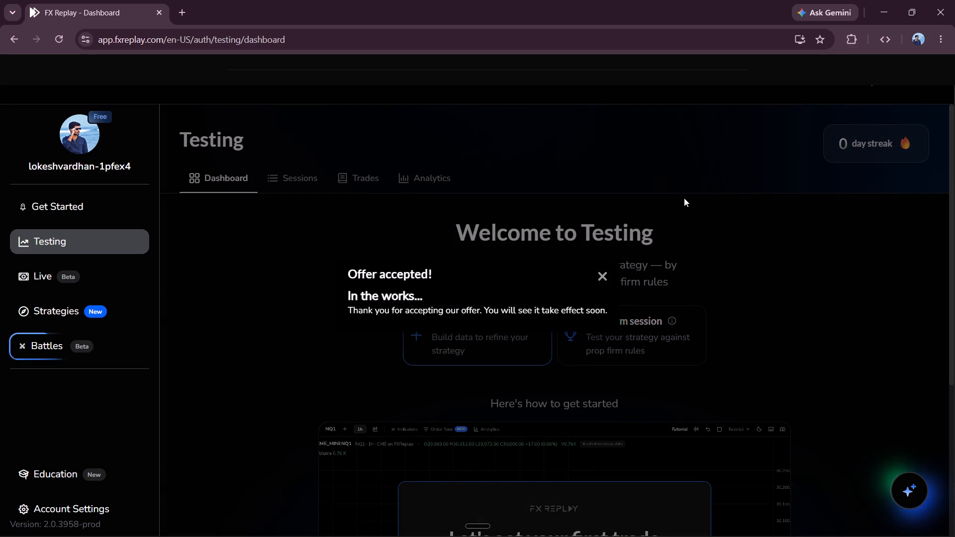
pyautogui.click(606, 275)
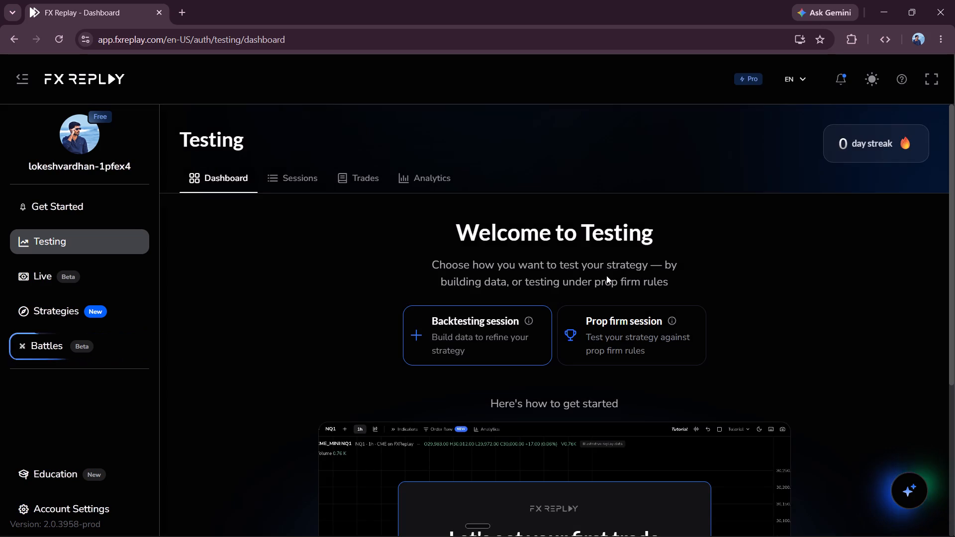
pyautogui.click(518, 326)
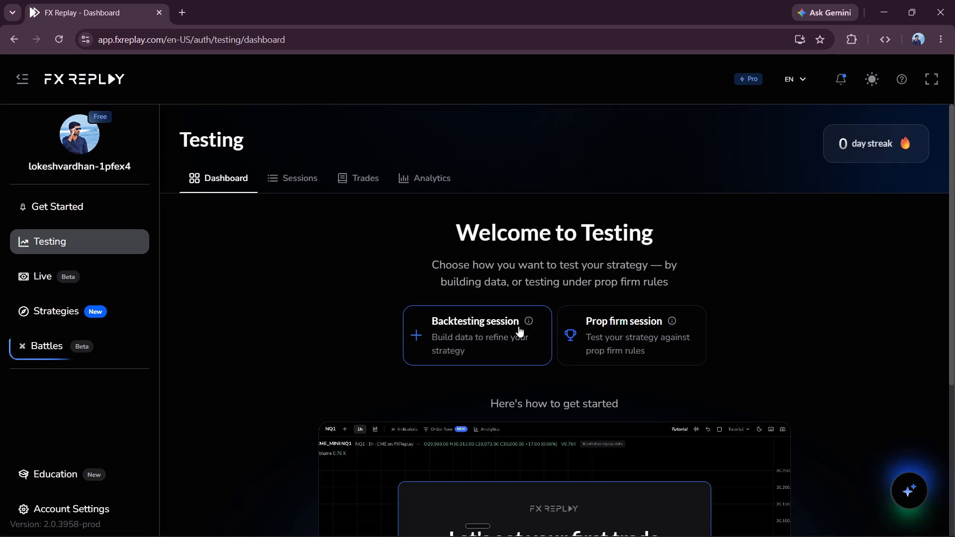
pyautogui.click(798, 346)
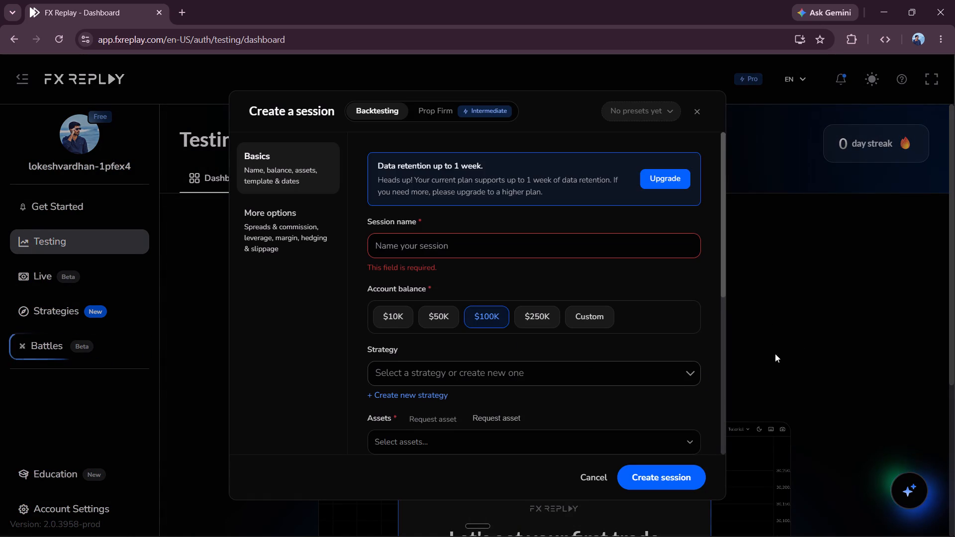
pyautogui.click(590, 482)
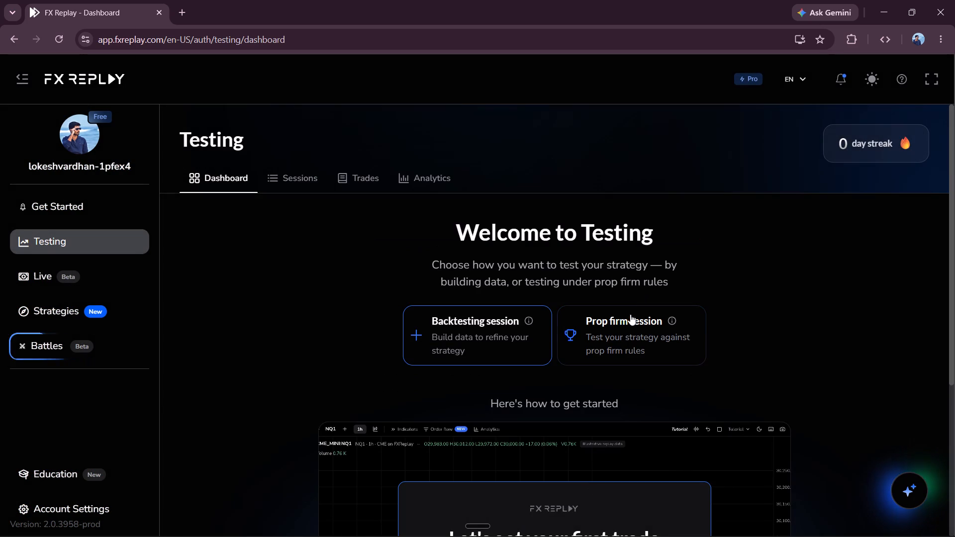
# Check the Prop Firm session type and open the subscription page for its required Intermediate plan.
pyautogui.click(595, 332)
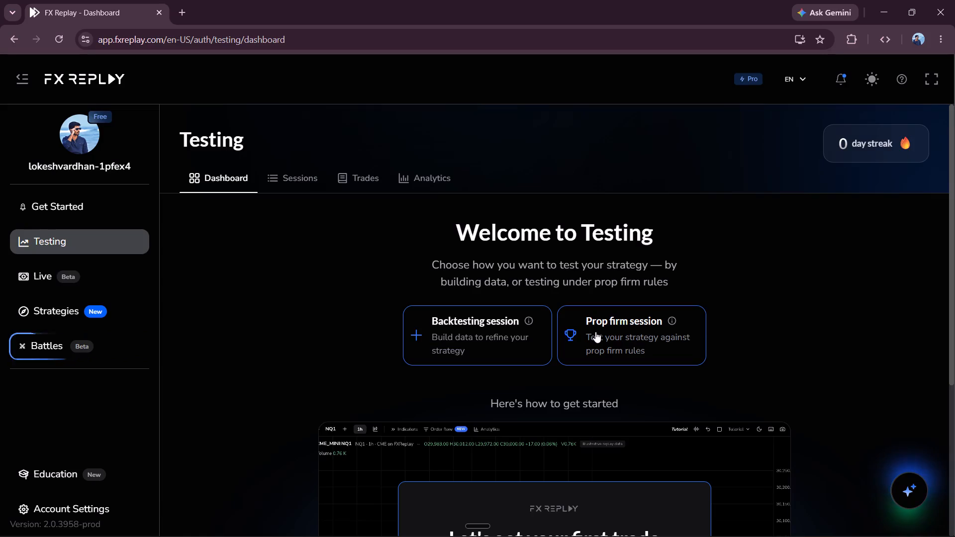
pyautogui.scroll(-1, 574, 274)
pyautogui.scroll(1, 574, 274)
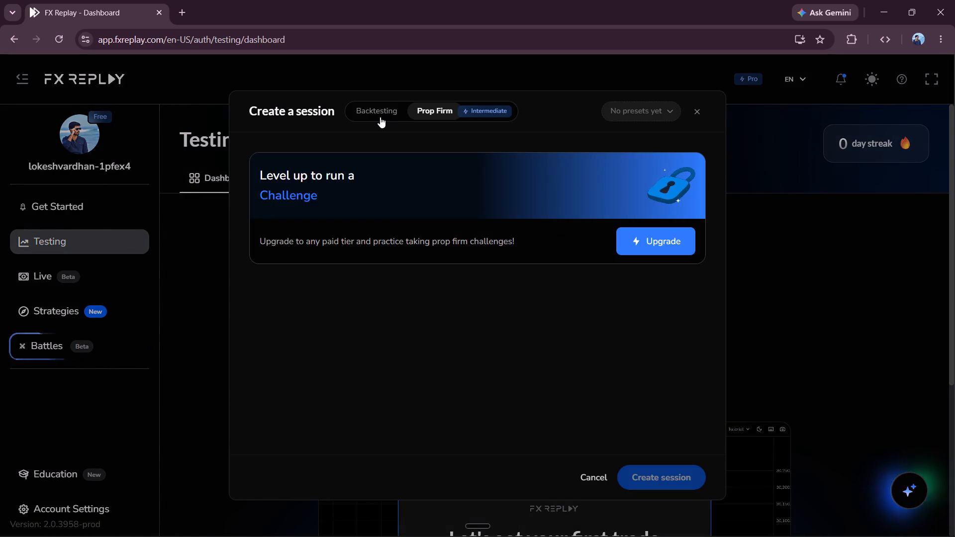
pyautogui.click(380, 117)
pyautogui.click(428, 114)
pyautogui.click(481, 117)
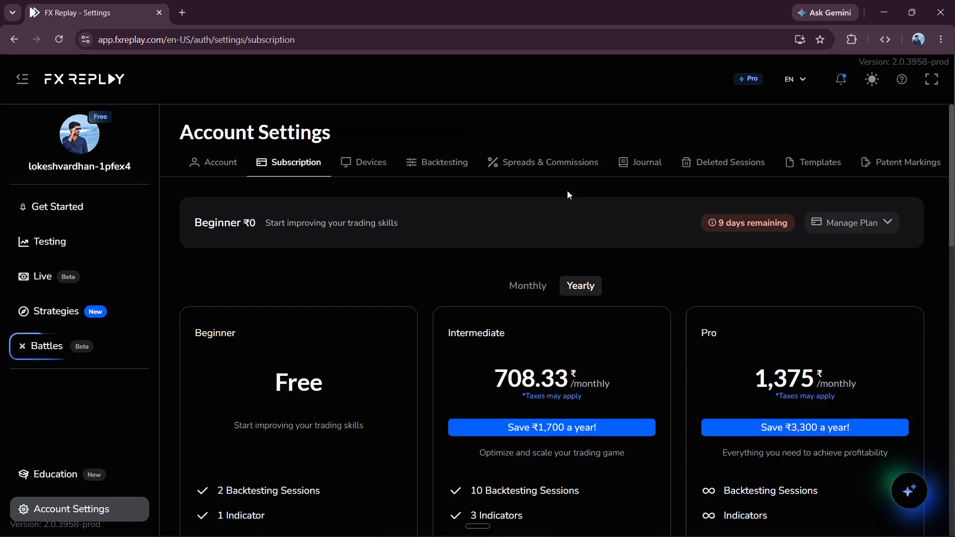
# Compare the Beginner, Intermediate and Pro plans and their backtesting features, ending back on the Testing dashboard.
pyautogui.scroll(-3, 597, 329)
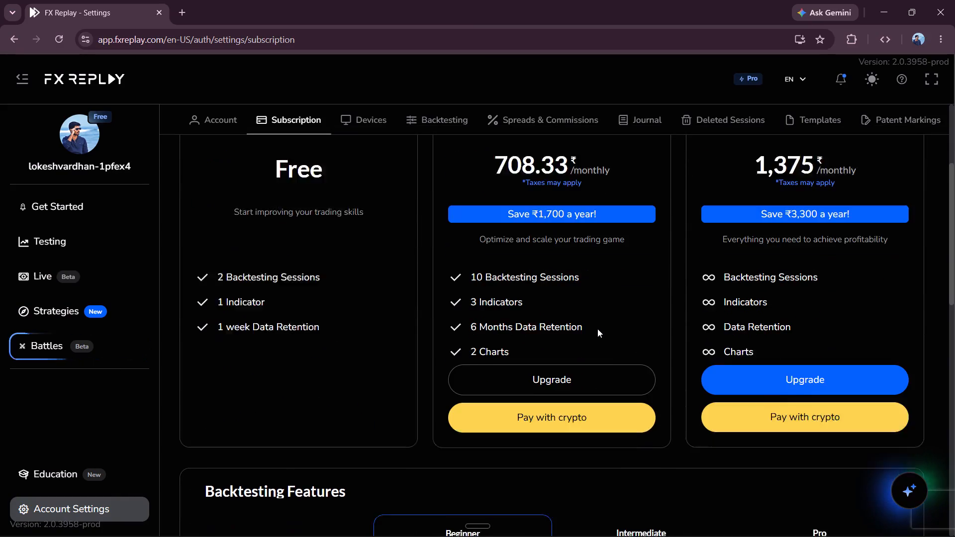
pyautogui.scroll(-4, 597, 329)
pyautogui.scroll(1, 597, 329)
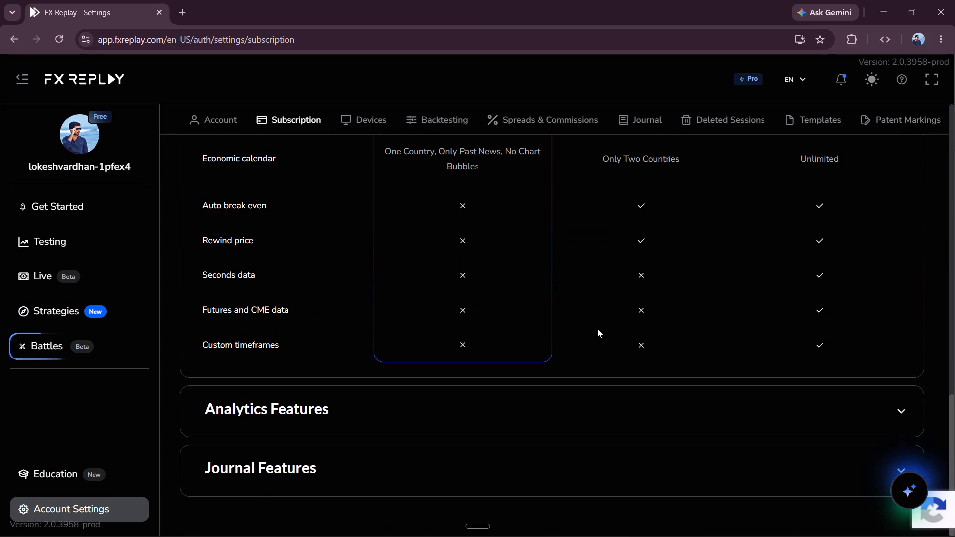
pyautogui.scroll(6, 597, 329)
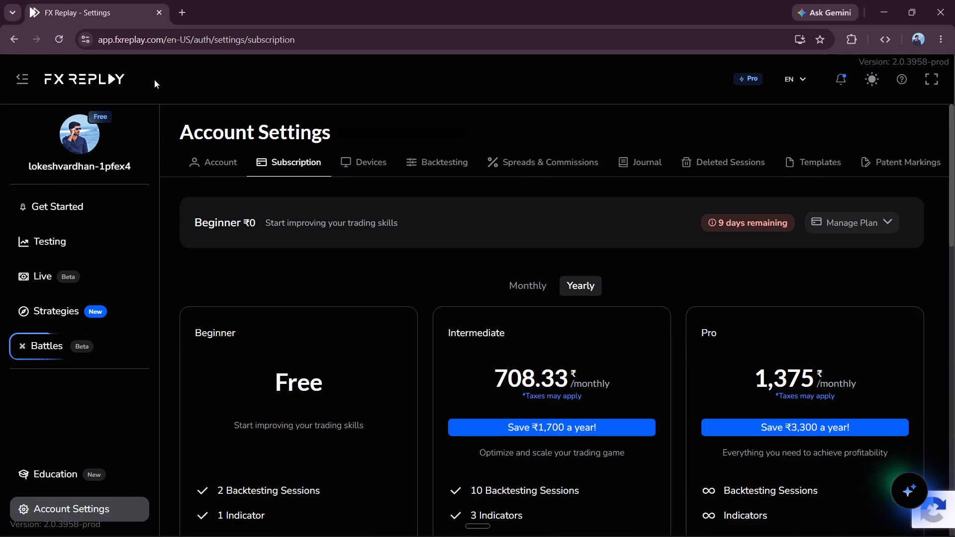
pyautogui.click(16, 46)
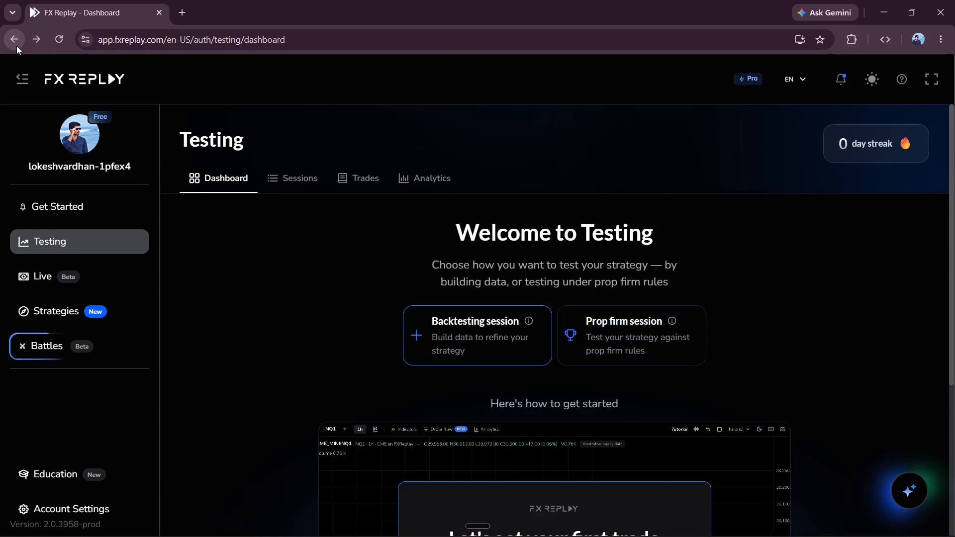
# Start a new backtesting session named "s-1" with an account balance of $10K.
pyautogui.click(438, 343)
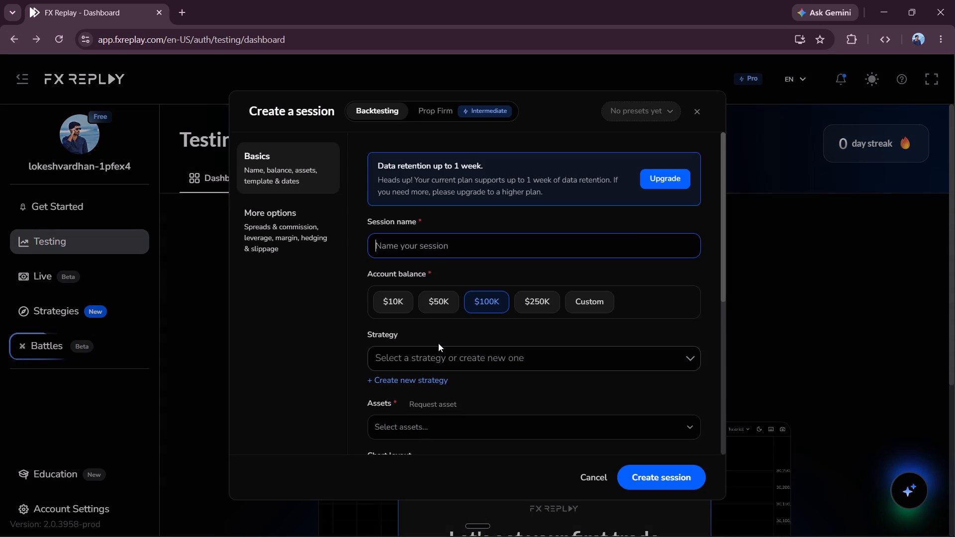
pyautogui.click(396, 304)
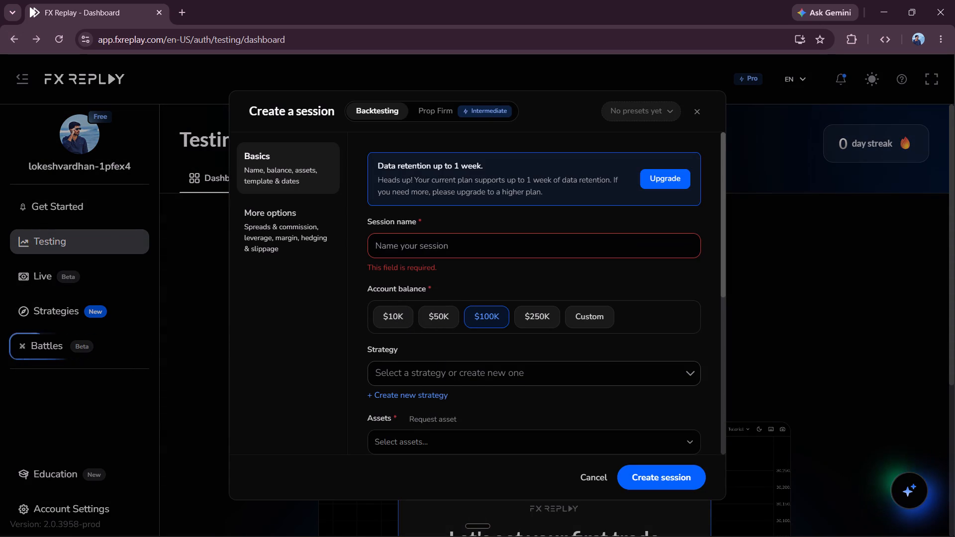
pyautogui.click(432, 239)
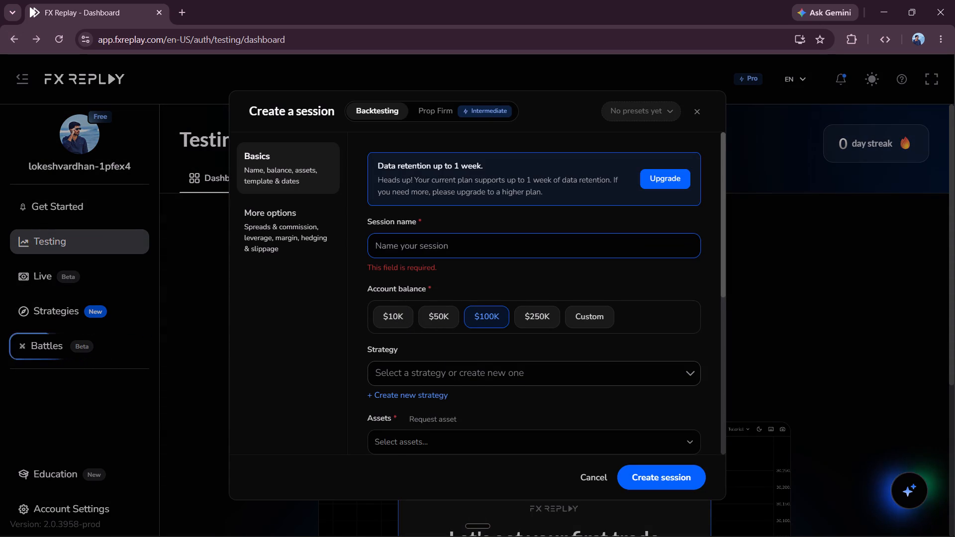
pyautogui.press('t')
pyautogui.press('BackSpace')
pyautogui.write('s-1')
pyautogui.click(387, 298)
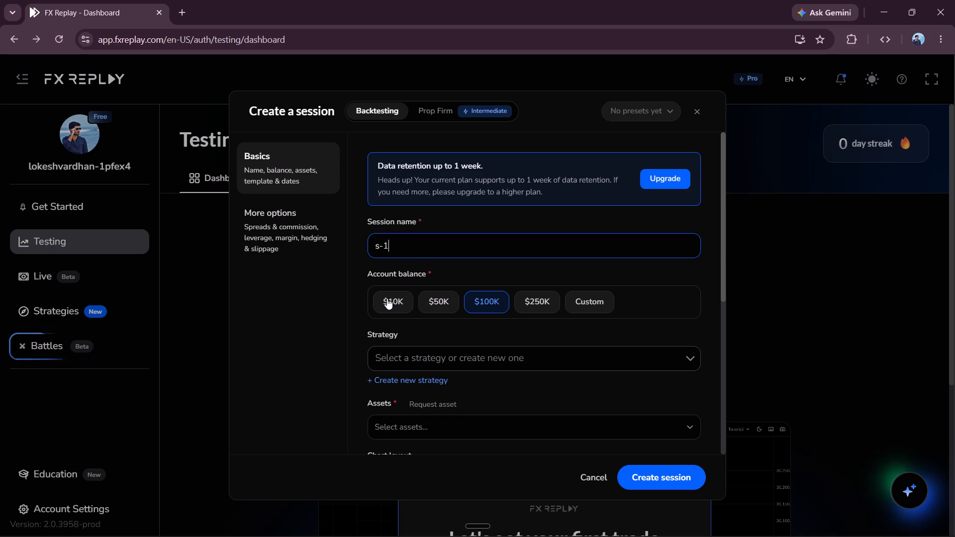
# Search the assets for "xauusd" and add the OANDA XAUUSD Gold / US Dollar pair to the session.
pyautogui.scroll(-1, 387, 298)
pyautogui.click(473, 238)
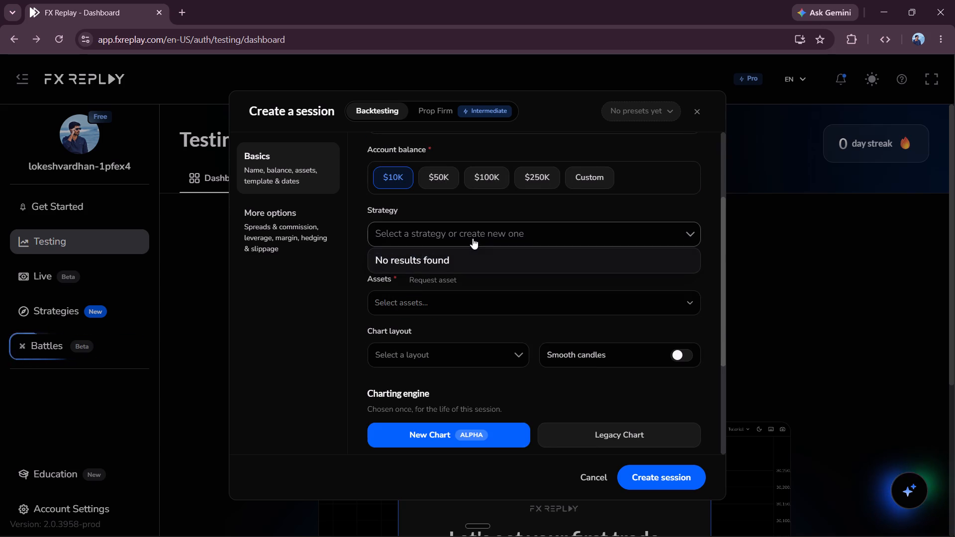
pyautogui.click(469, 228)
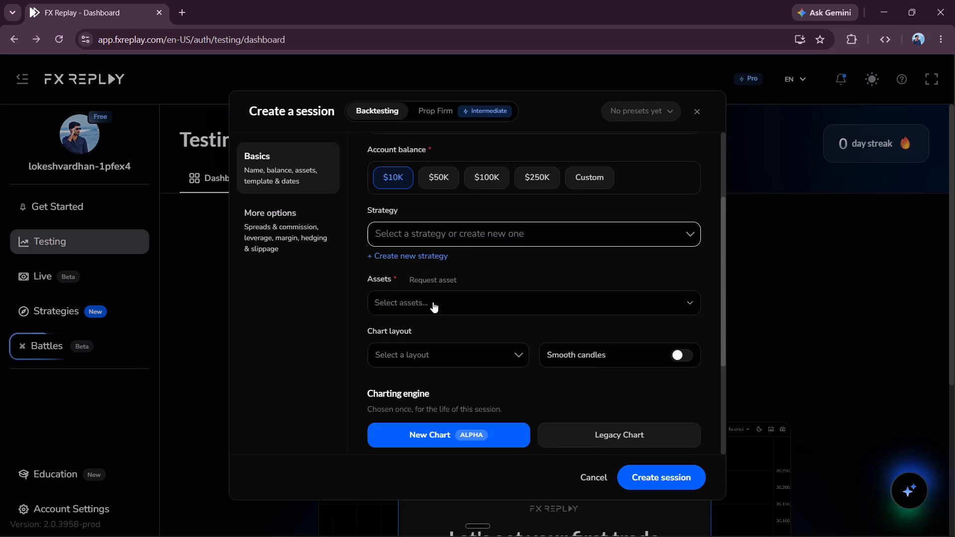
pyautogui.click(432, 302)
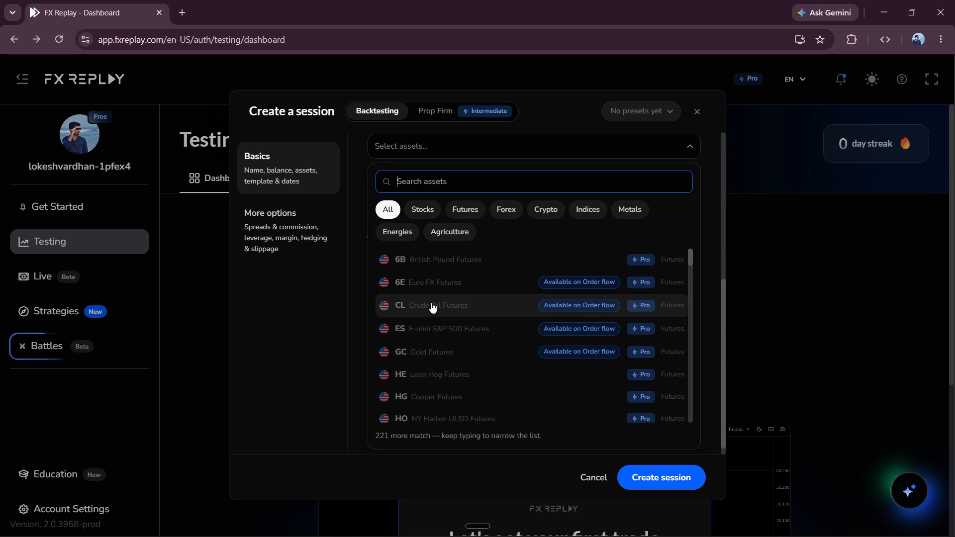
pyautogui.write('xauusd')
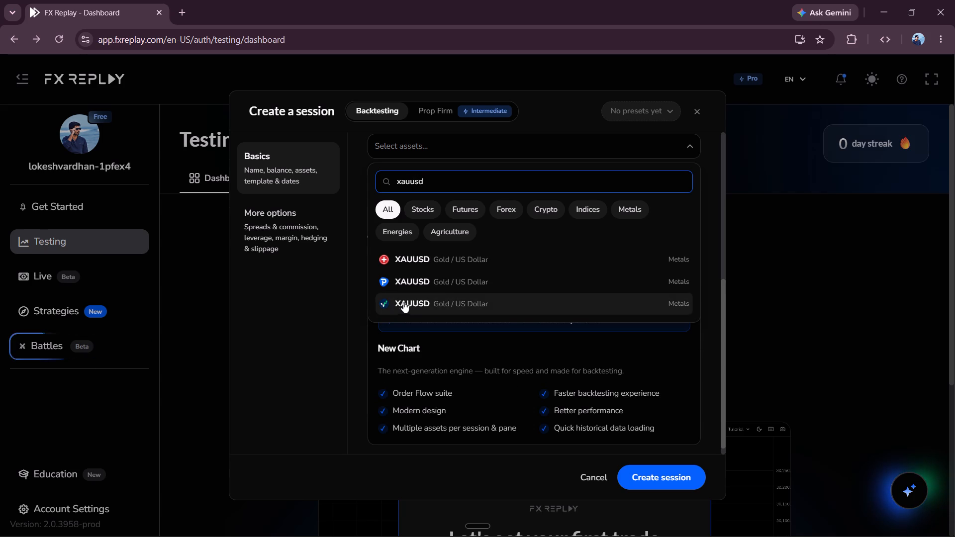
pyautogui.click(455, 298)
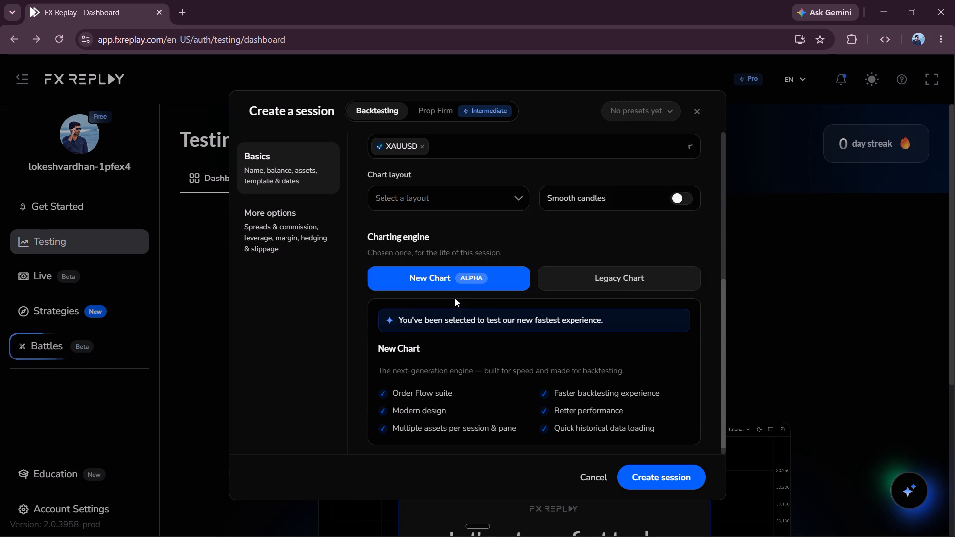
# Set the initial date to 08/01/2026 18:40, leave the end date automatic, and create the session.
pyautogui.scroll(-1, 498, 337)
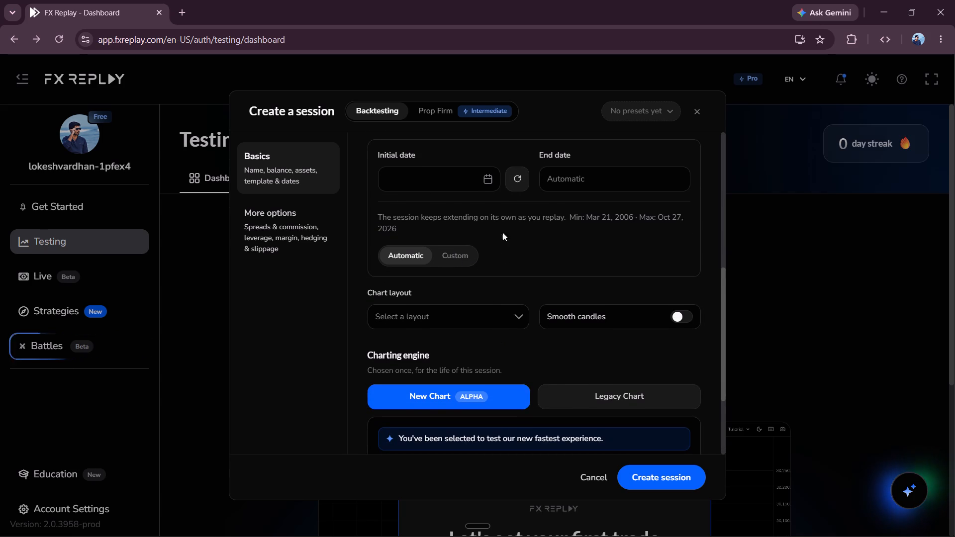
pyautogui.click(482, 182)
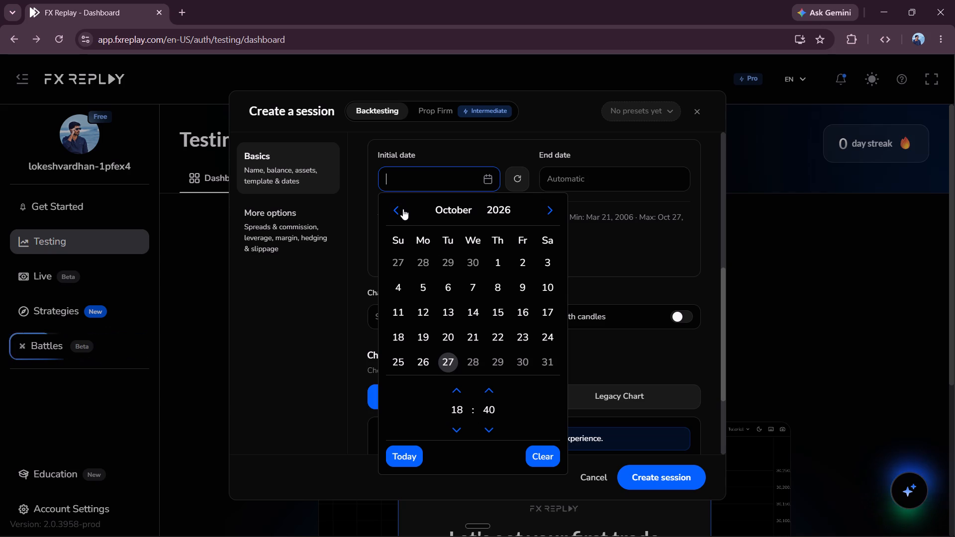
pyautogui.doubleClick(401, 208)
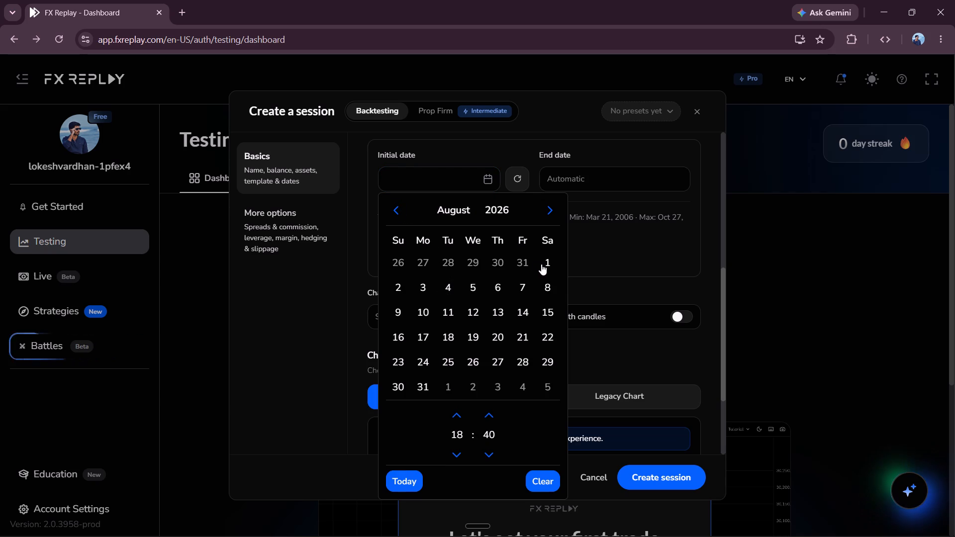
pyautogui.click(542, 264)
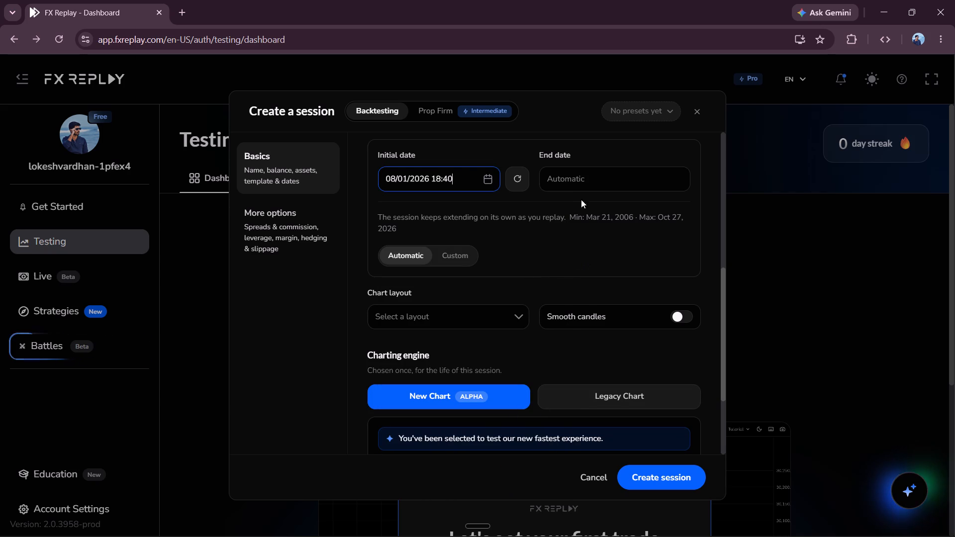
pyautogui.click(584, 178)
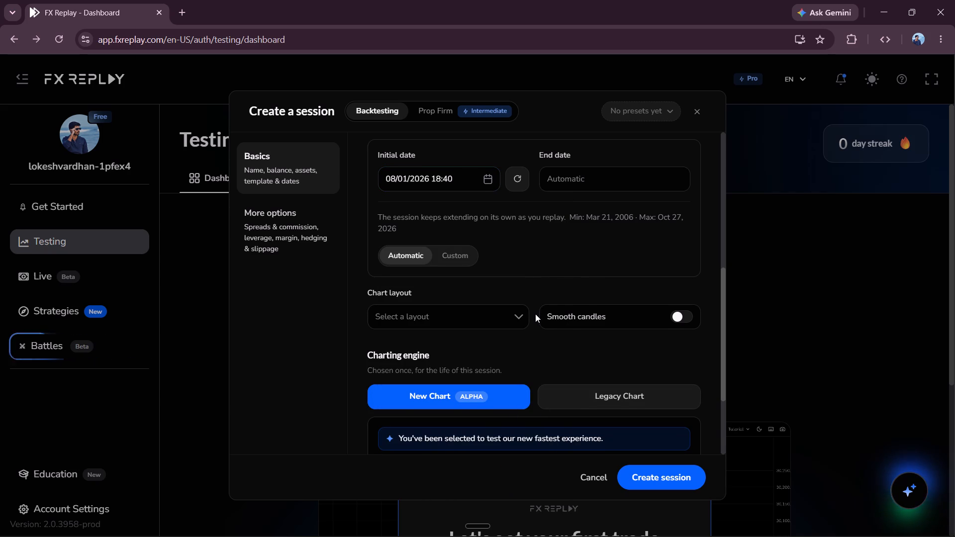
pyautogui.scroll(-3, 535, 314)
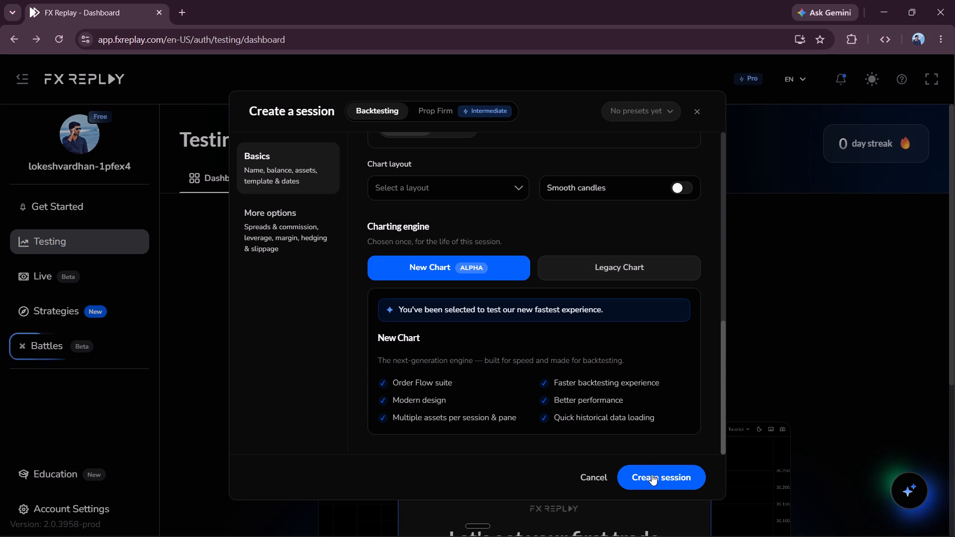
pyautogui.click(652, 474)
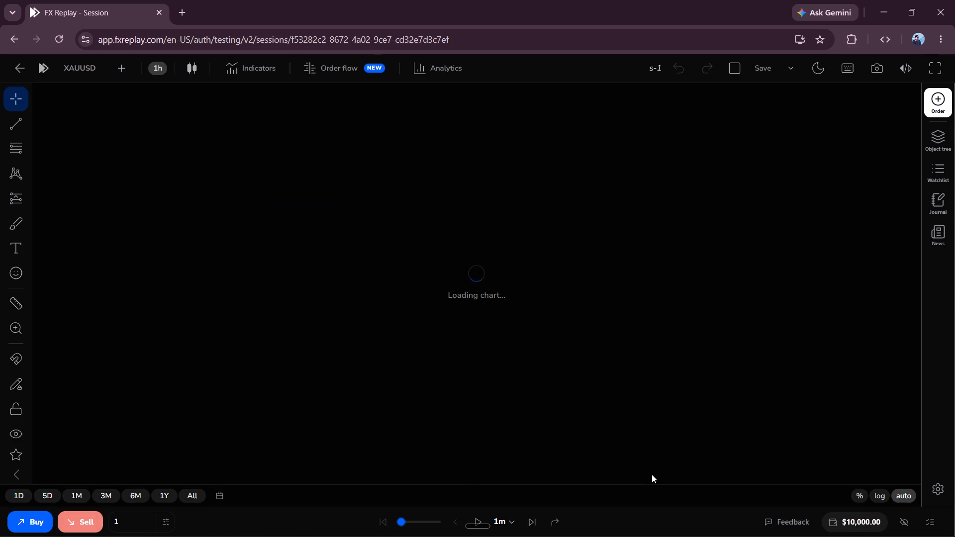
# Mark the 15-minute and 1-minute intervals as favourites, leaving 30 minutes out of the favourites.
pyautogui.click(160, 66)
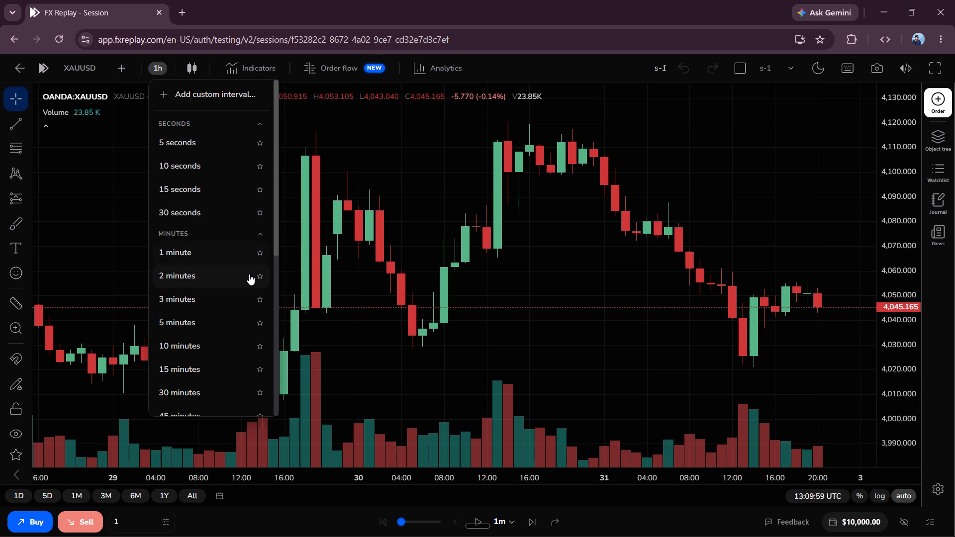
pyautogui.scroll(-1, 251, 313)
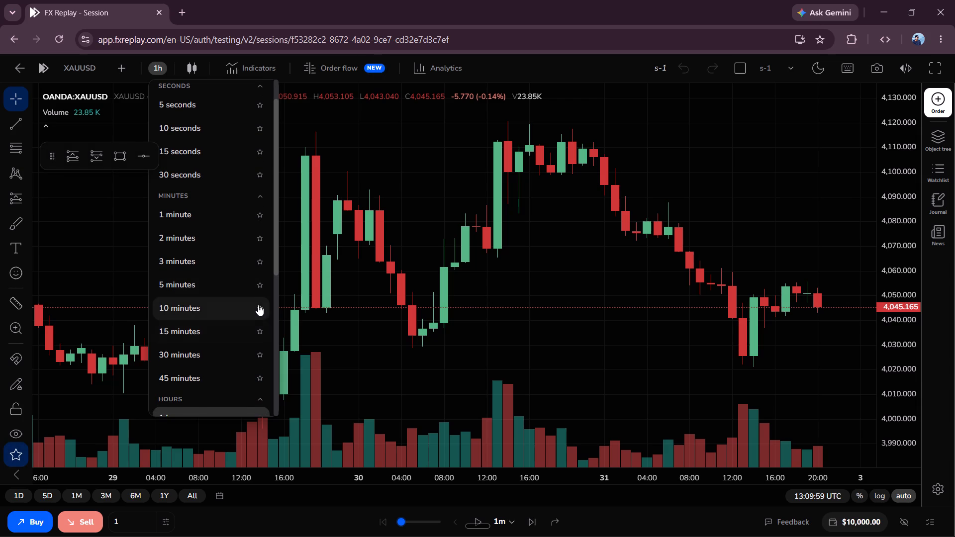
pyautogui.click(260, 328)
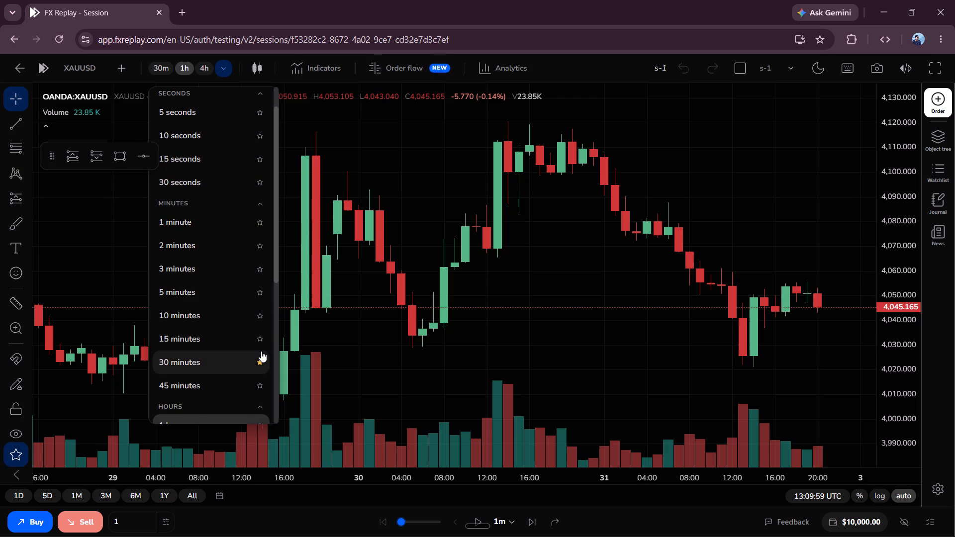
pyautogui.click(260, 358)
pyautogui.click(260, 341)
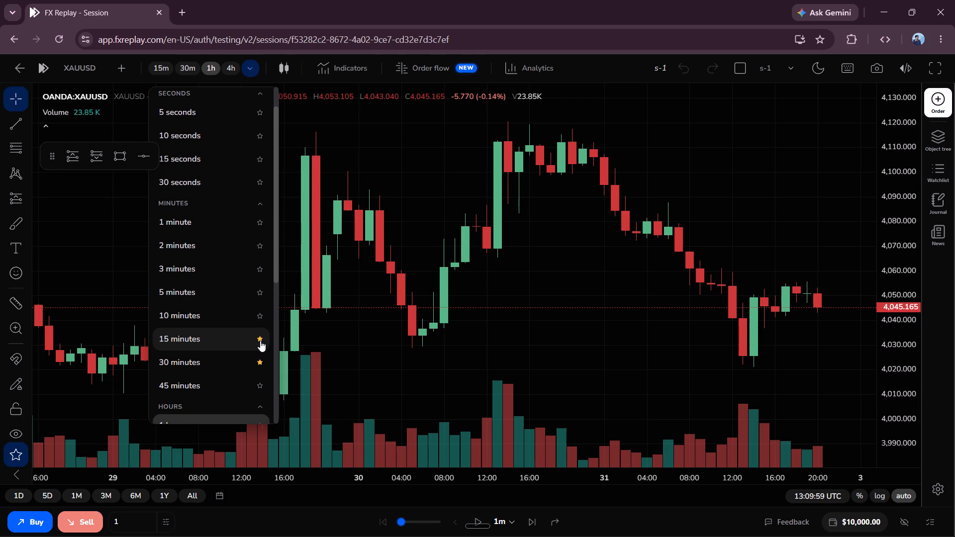
pyautogui.click(261, 363)
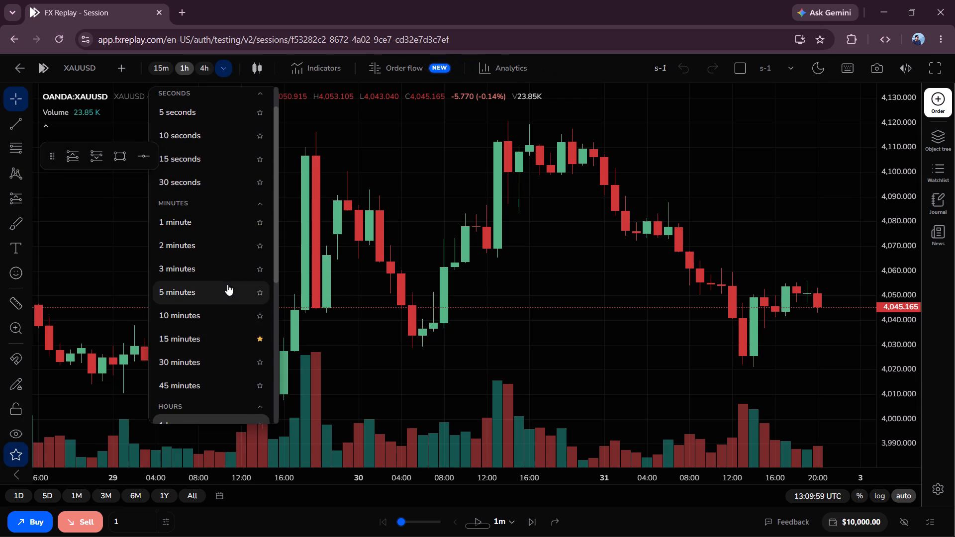
pyautogui.scroll(4, 227, 284)
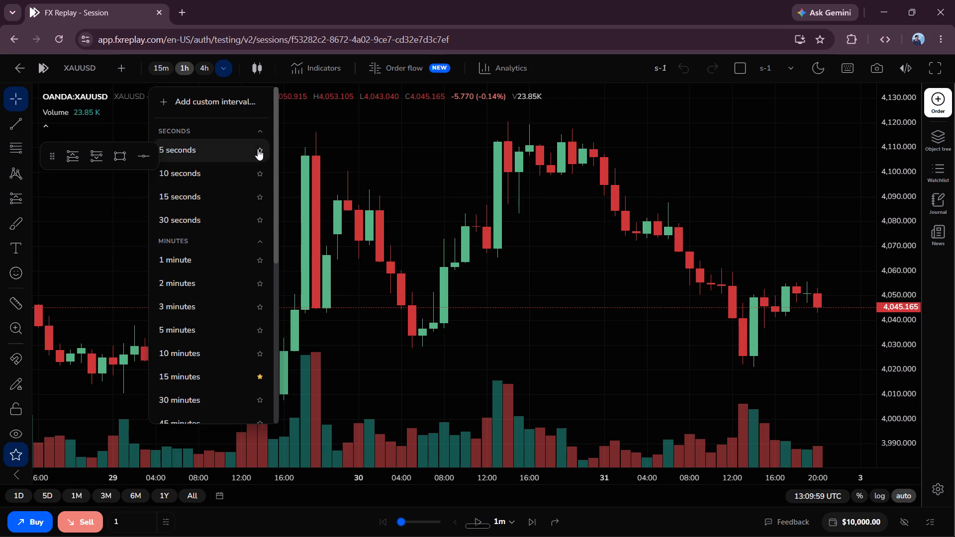
pyautogui.click(258, 260)
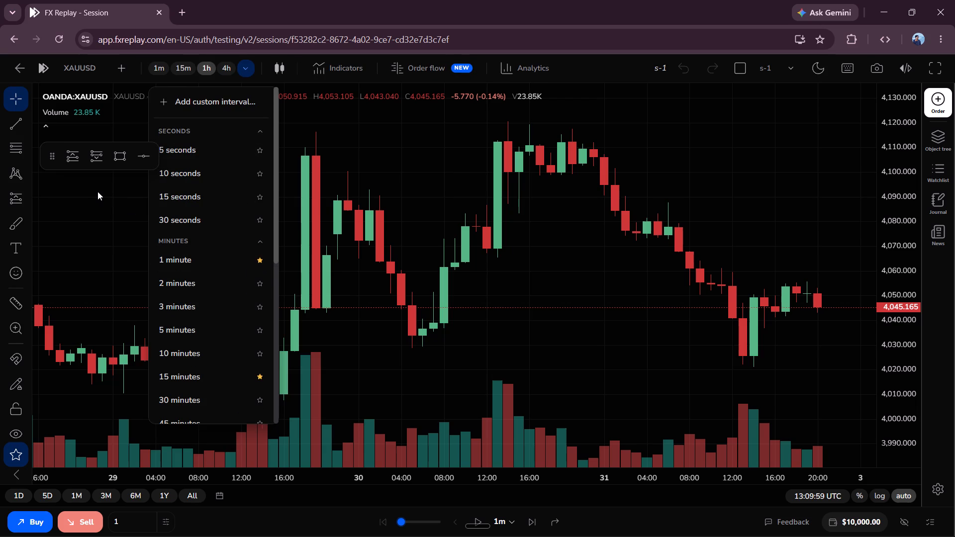
pyautogui.click(97, 191)
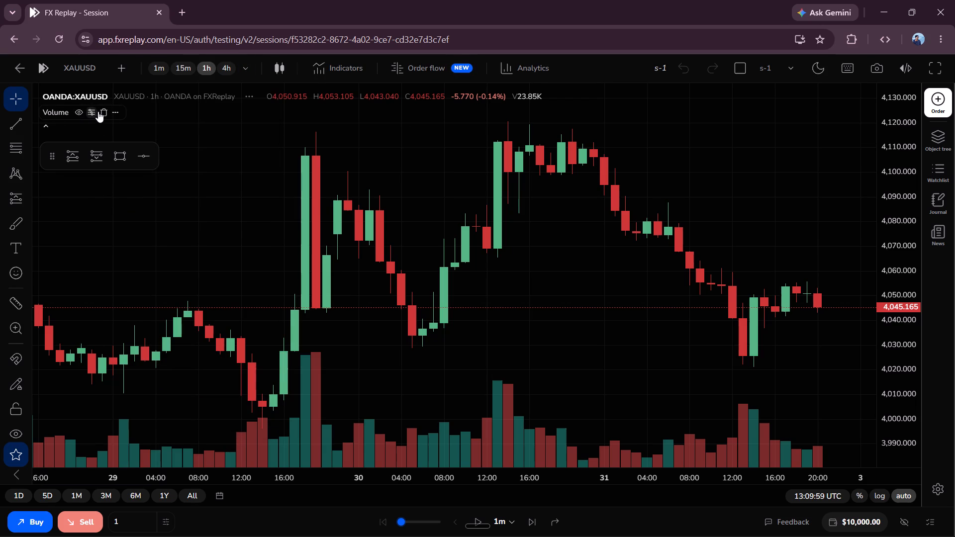
# Remove the Volume indicator from the XAUUSD chart.
pyautogui.click(105, 113)
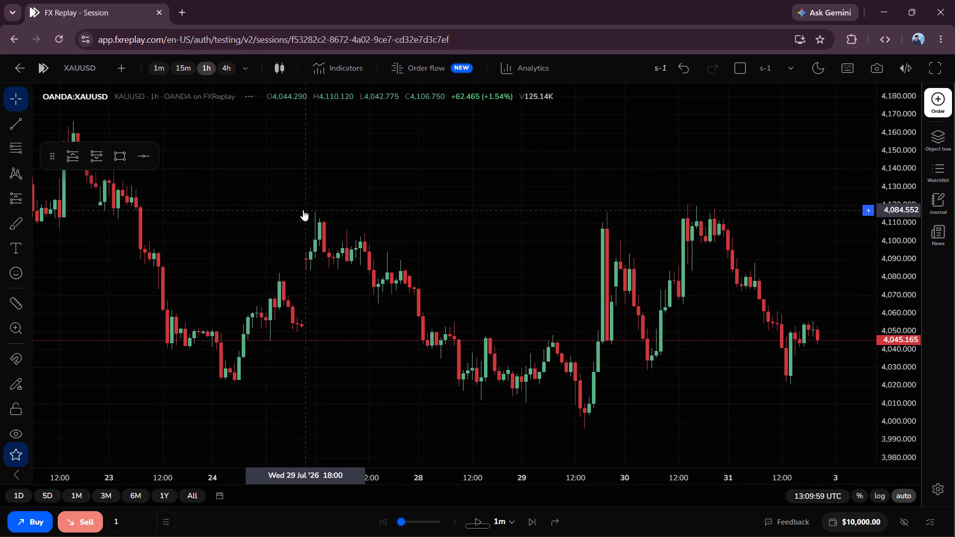
# Switch the XAUUSD chart to the 15-minute timeframe.
pyautogui.moveTo(303, 210); pyautogui.dragTo(137, 224)
pyautogui.moveTo(477, 287); pyautogui.dragTo(329, 361)
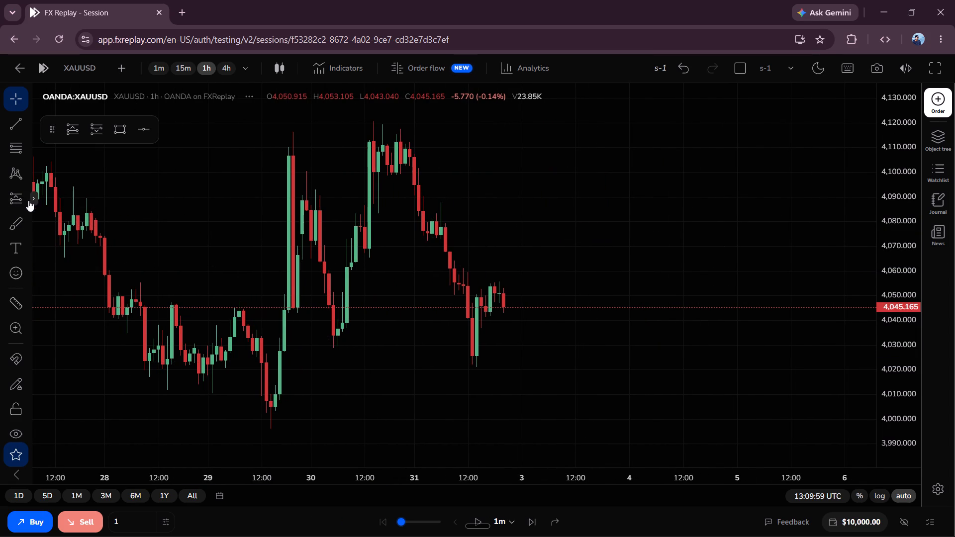
pyautogui.click(56, 131)
pyautogui.moveTo(417, 296); pyautogui.dragTo(401, 333)
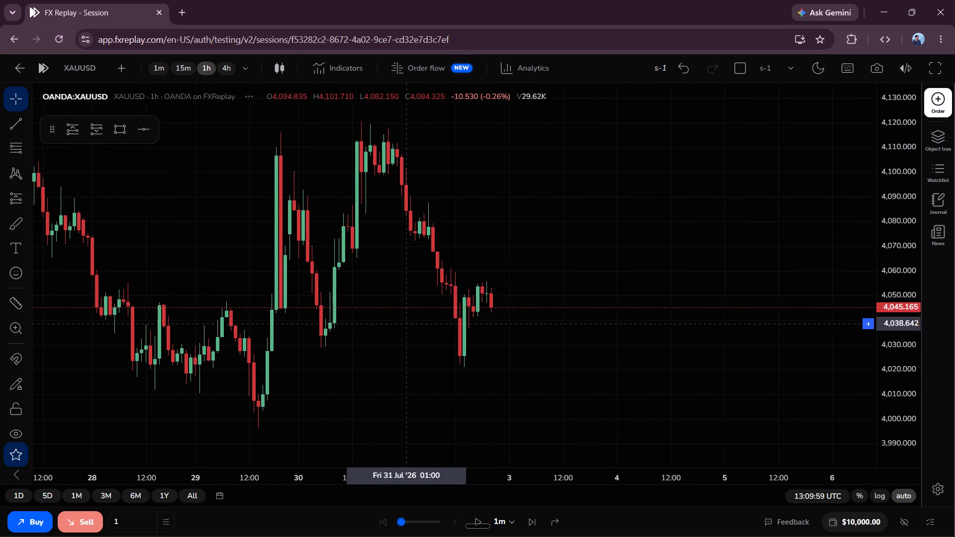
pyautogui.moveTo(401, 333); pyautogui.dragTo(382, 348)
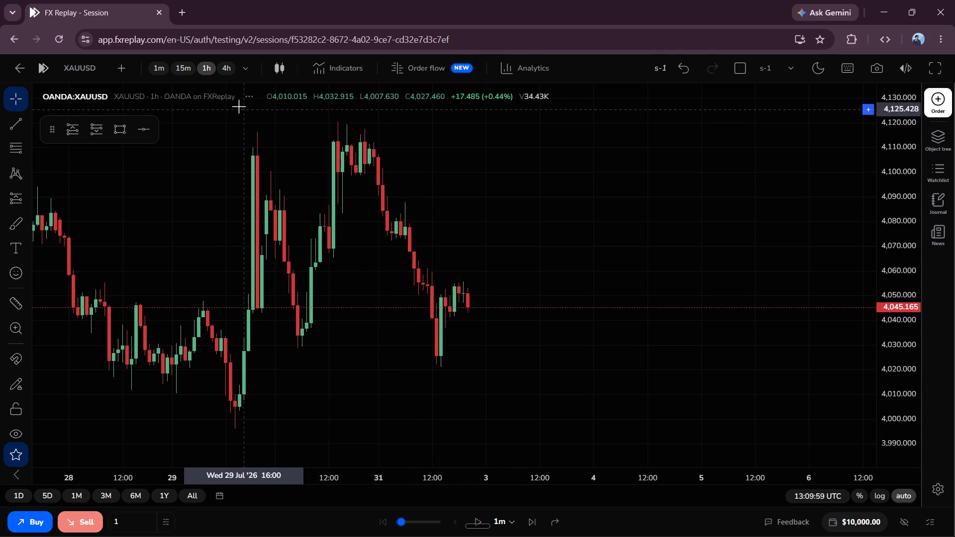
pyautogui.click(186, 71)
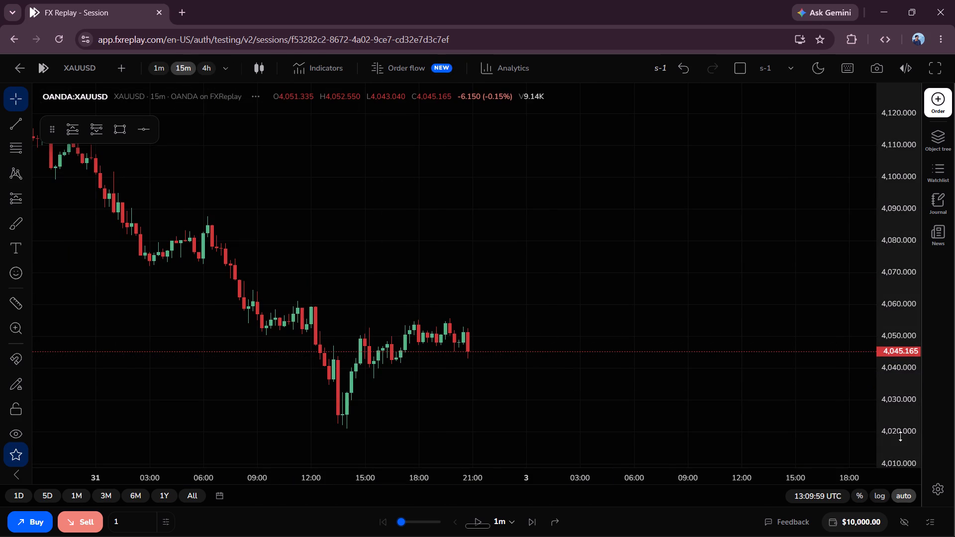
pyautogui.moveTo(900, 436); pyautogui.dragTo(866, 263)
pyautogui.moveTo(608, 320); pyautogui.dragTo(614, 176)
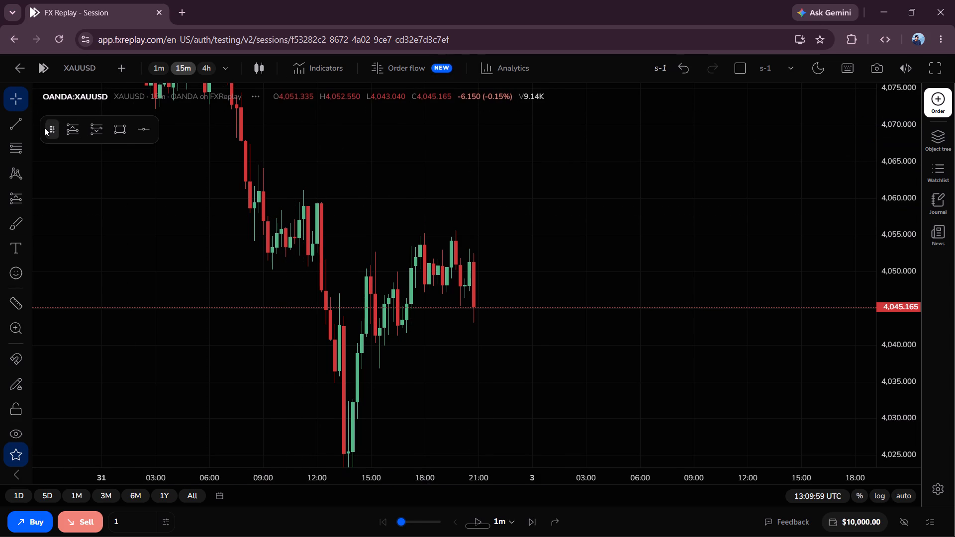
# Move the floating favourite drawing tools off the candles to the empty chart area after the latest candle.
pyautogui.moveTo(45, 127); pyautogui.dragTo(257, 129)
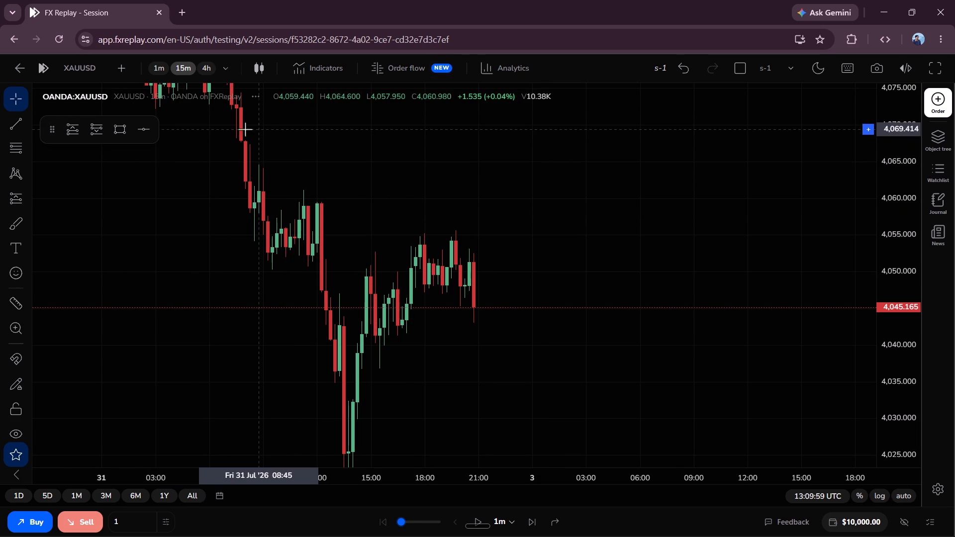
pyautogui.moveTo(48, 127); pyautogui.dragTo(206, 146)
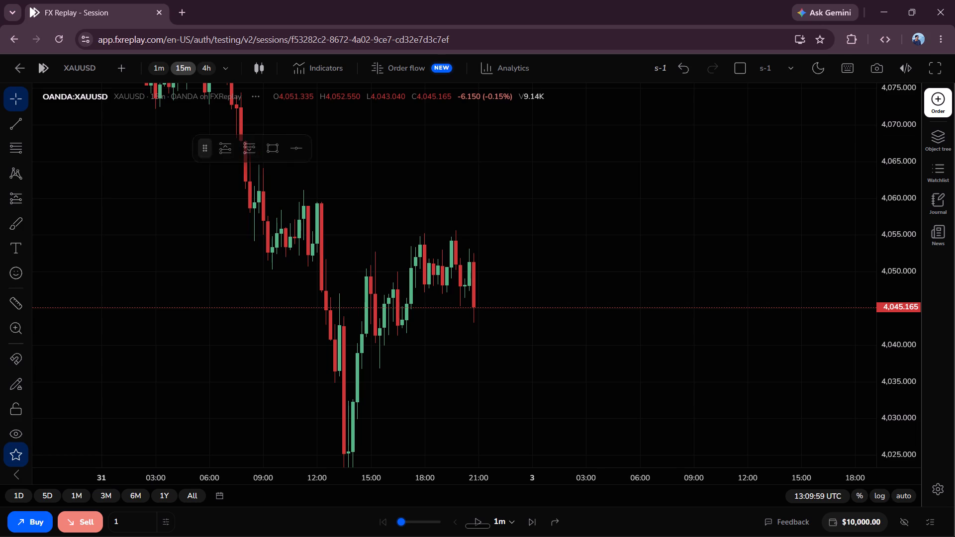
pyautogui.moveTo(206, 146); pyautogui.dragTo(461, 112)
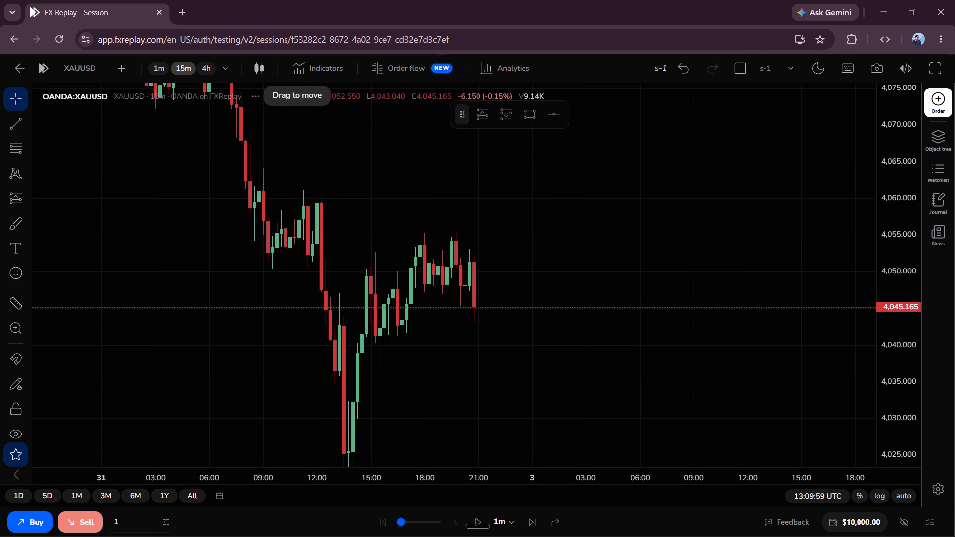
pyautogui.moveTo(461, 112); pyautogui.dragTo(575, 109)
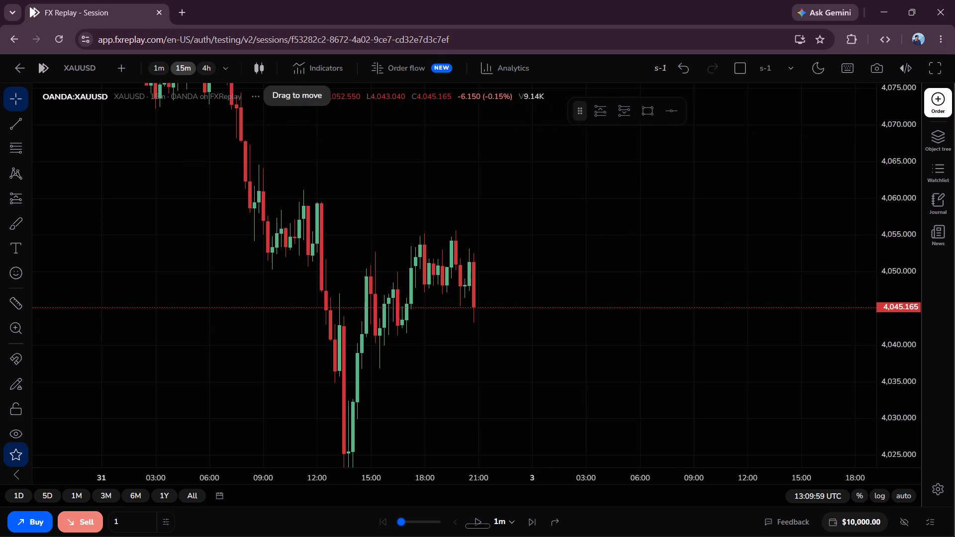
pyautogui.moveTo(575, 109); pyautogui.dragTo(573, 104)
pyautogui.click(458, 144)
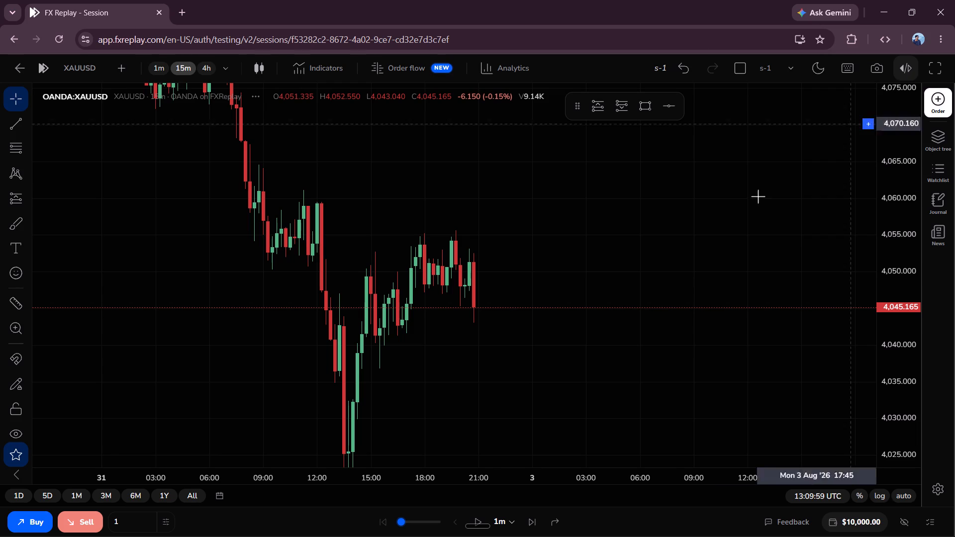
# Unpin the replay controls so that they float over the chart.
pyautogui.moveTo(476, 518); pyautogui.dragTo(440, 522)
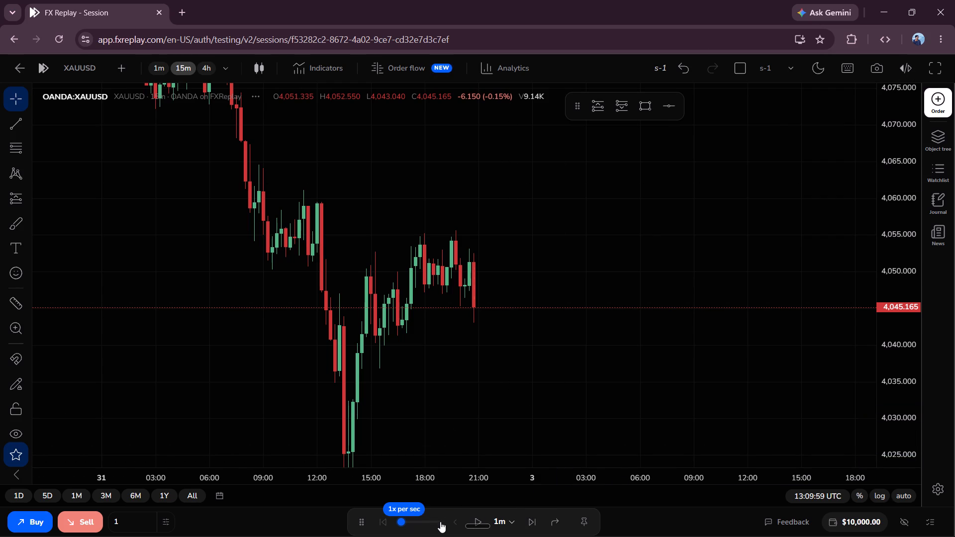
pyautogui.moveTo(440, 522); pyautogui.dragTo(579, 523)
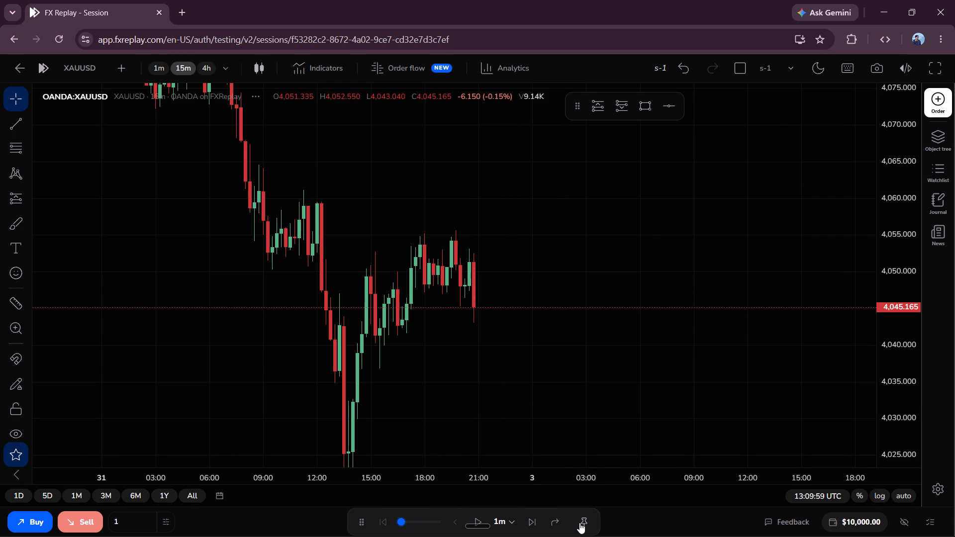
pyautogui.click(579, 523)
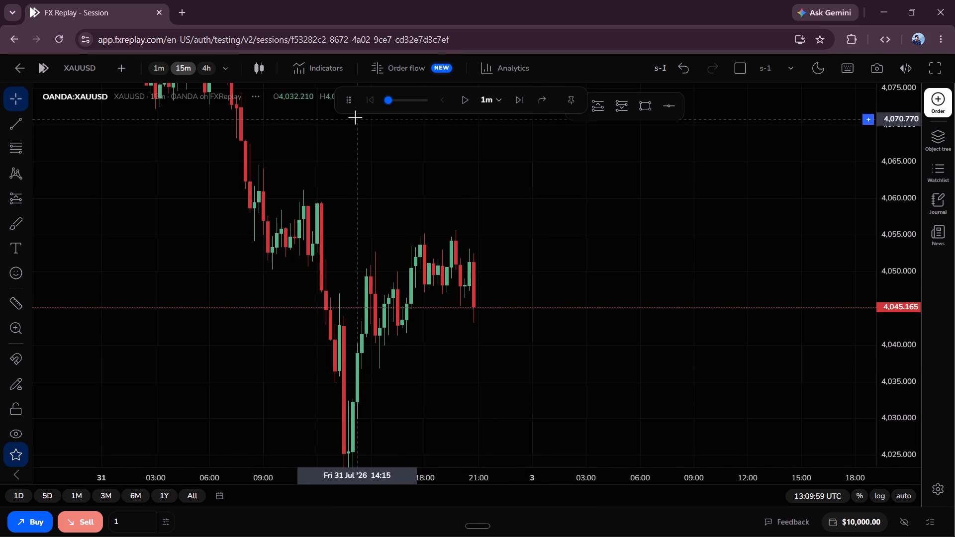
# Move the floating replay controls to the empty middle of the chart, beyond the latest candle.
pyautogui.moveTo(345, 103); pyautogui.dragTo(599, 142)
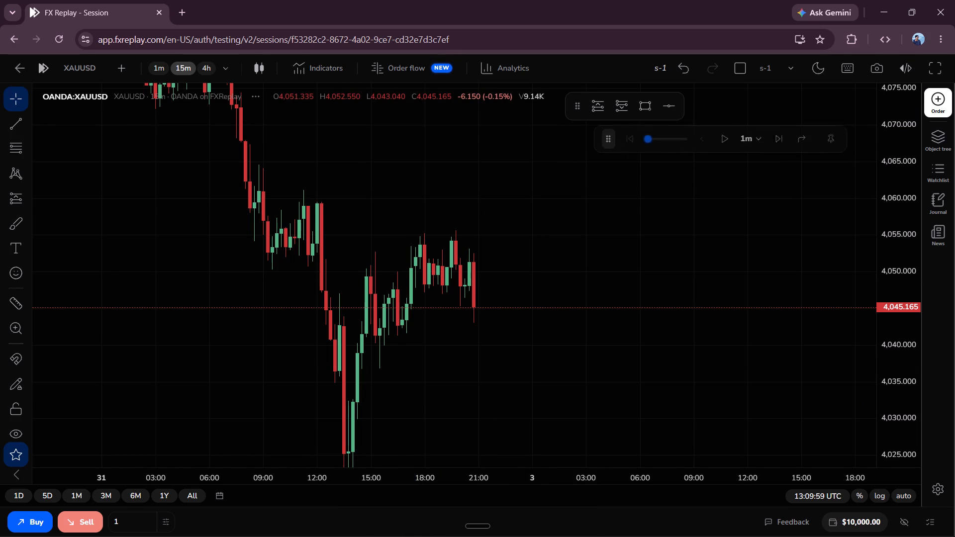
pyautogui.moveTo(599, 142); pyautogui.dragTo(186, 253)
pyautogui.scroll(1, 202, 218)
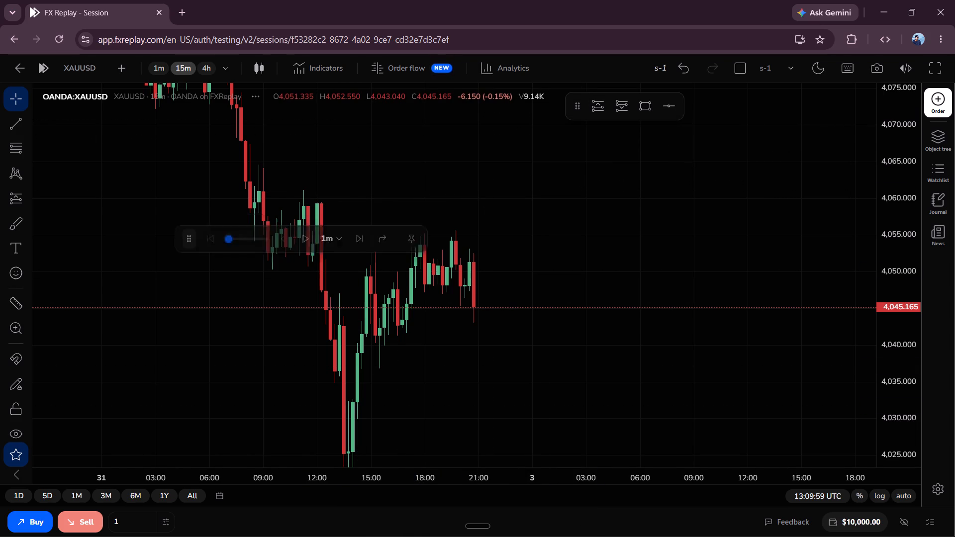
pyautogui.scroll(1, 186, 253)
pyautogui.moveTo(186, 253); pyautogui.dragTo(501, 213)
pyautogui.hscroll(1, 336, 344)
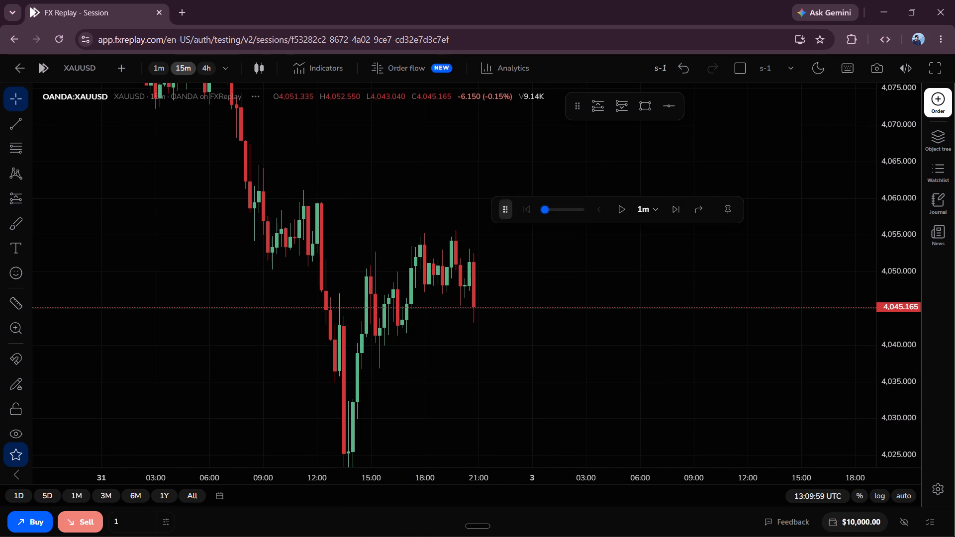
# Place the favourite drawing tools just below the chart's symbol title and the replay controls along the top of the empty chart area.
pyautogui.moveTo(577, 109); pyautogui.dragTo(50, 113)
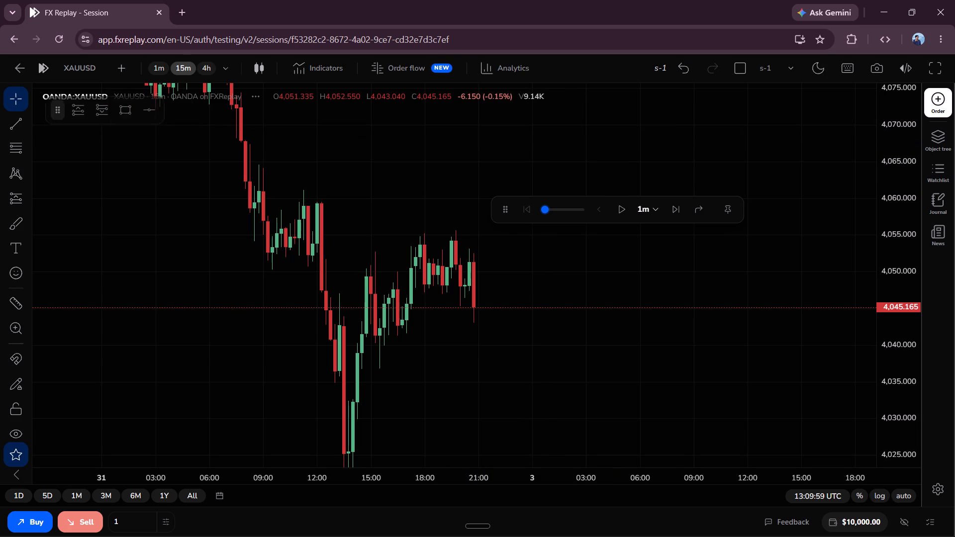
pyautogui.moveTo(50, 113); pyautogui.dragTo(48, 127)
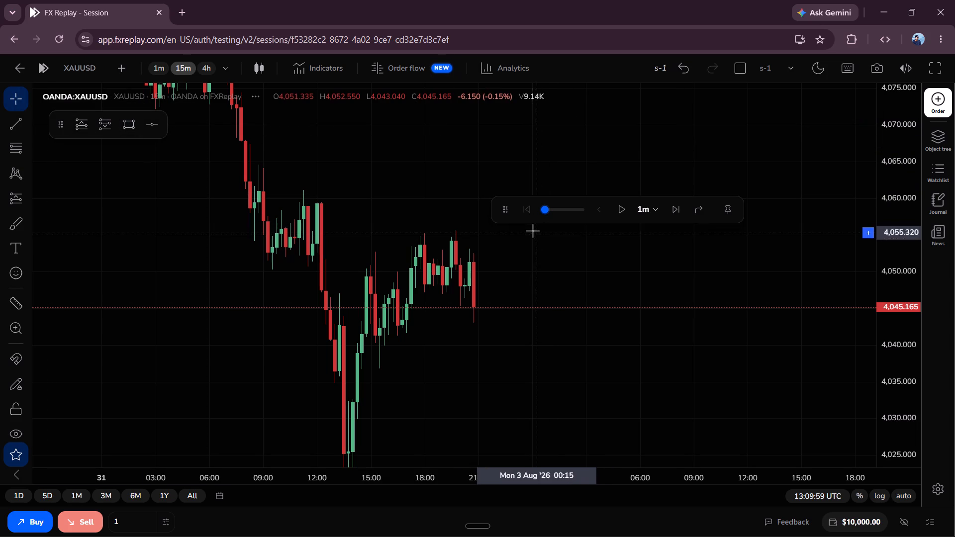
pyautogui.moveTo(503, 213); pyautogui.dragTo(587, 104)
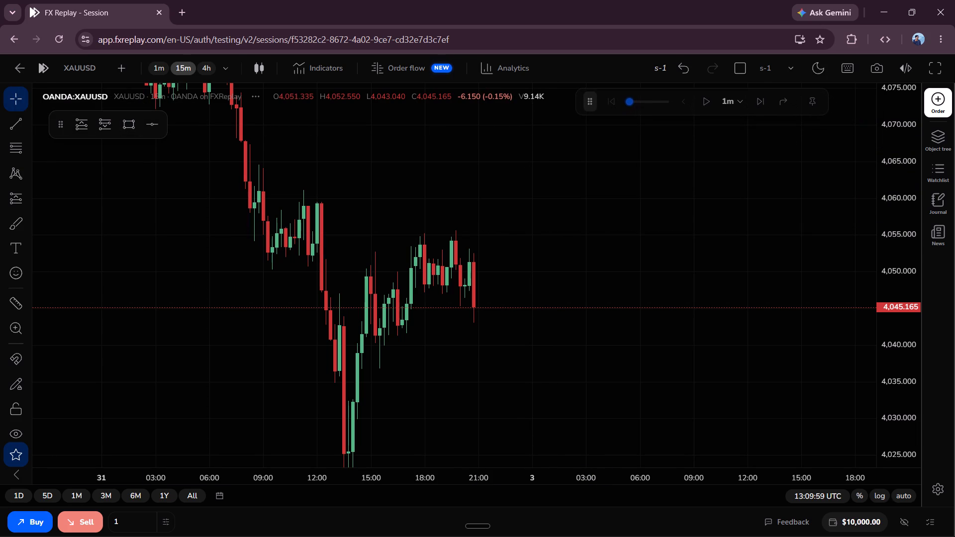
pyautogui.moveTo(587, 104); pyautogui.dragTo(588, 104)
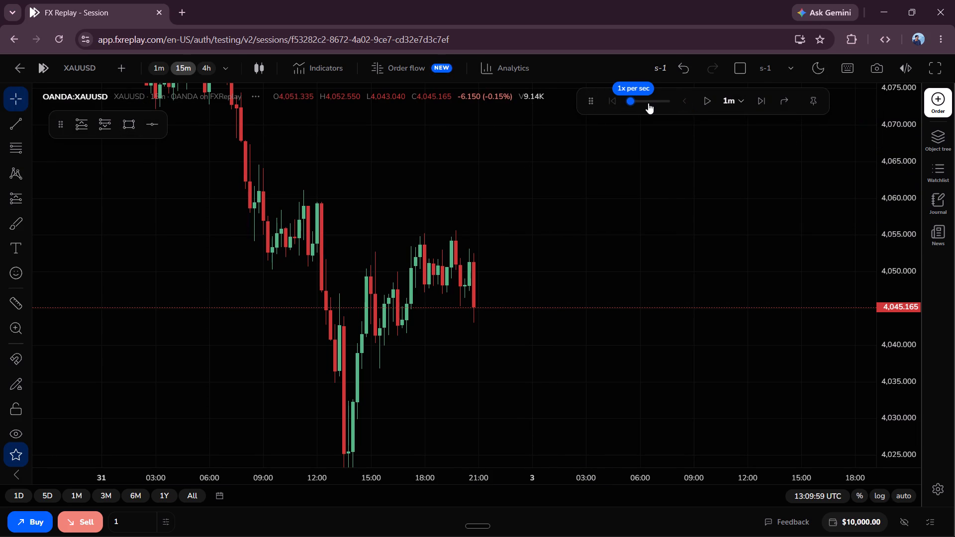
# Play the XAUUSD replay, raising its speed to 9x and then 16x per second, and pause it around 04:37 on 3 August.
pyautogui.click(711, 103)
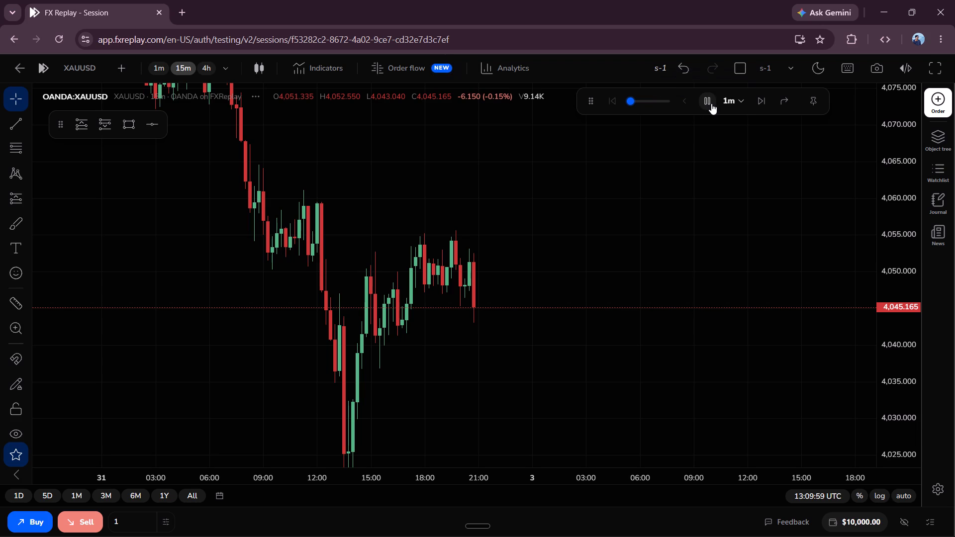
pyautogui.moveTo(630, 97); pyautogui.dragTo(649, 98)
pyautogui.moveTo(573, 172); pyautogui.dragTo(543, 335)
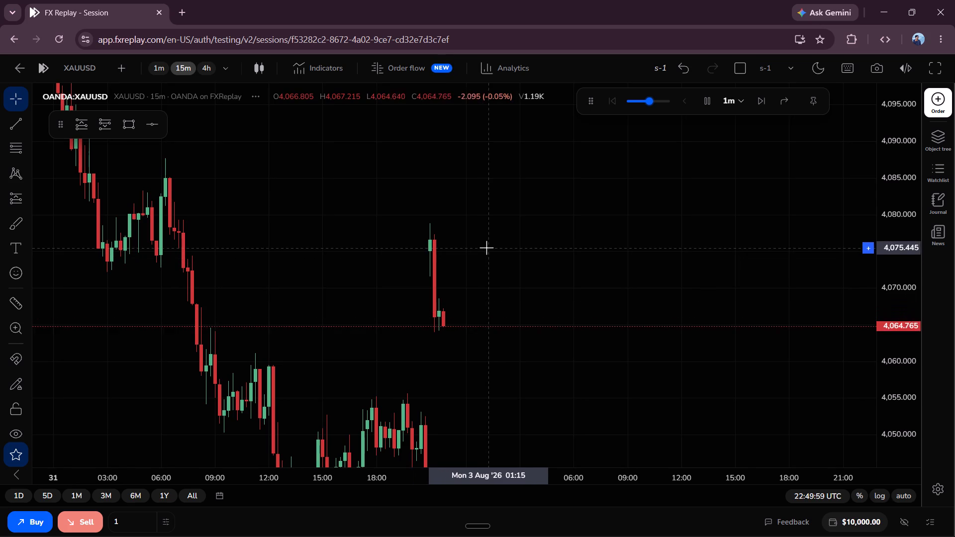
pyautogui.moveTo(486, 248); pyautogui.dragTo(401, 186)
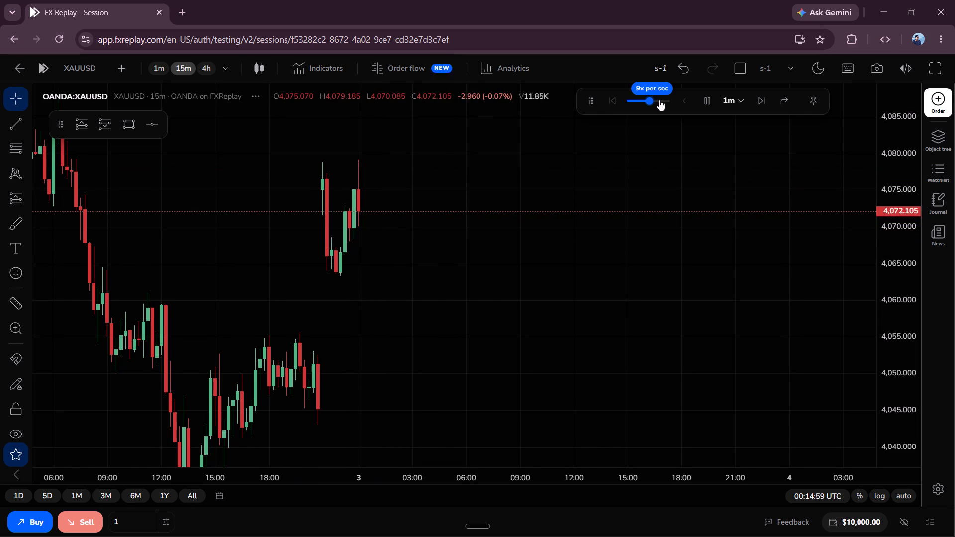
pyautogui.moveTo(654, 99); pyautogui.dragTo(717, 96)
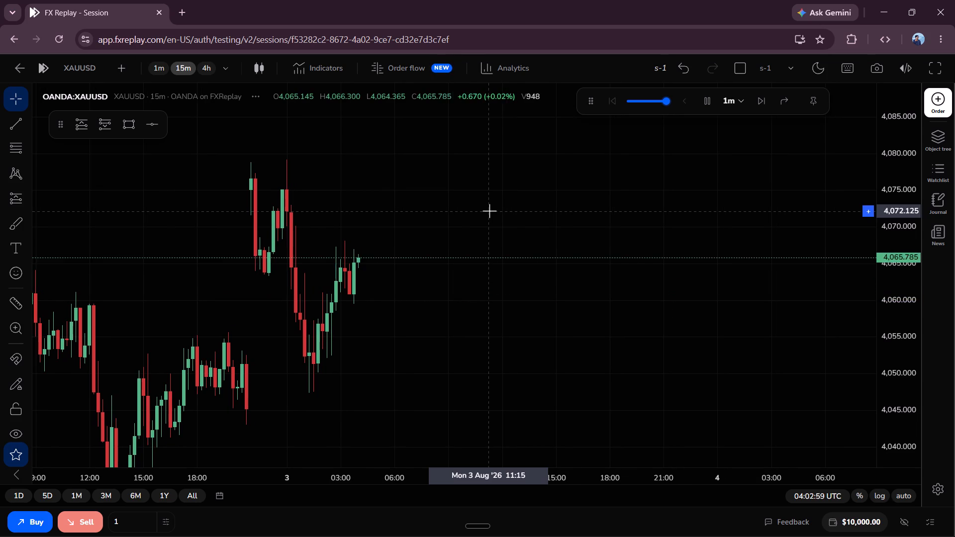
pyautogui.click(707, 107)
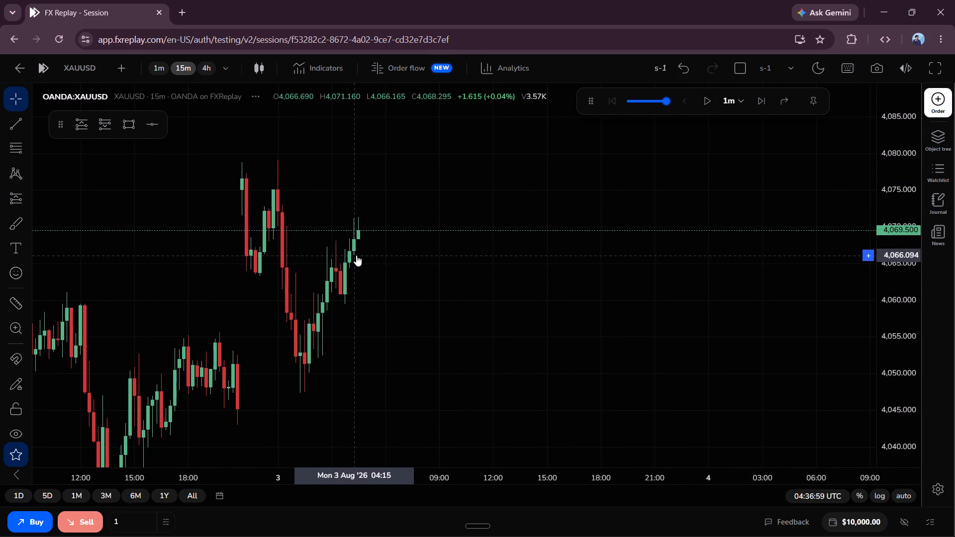
# Resume the replay with the replay interval changed to 5m, and pause it around 08:20 on 3 August.
pyautogui.click(708, 101)
pyautogui.click(731, 104)
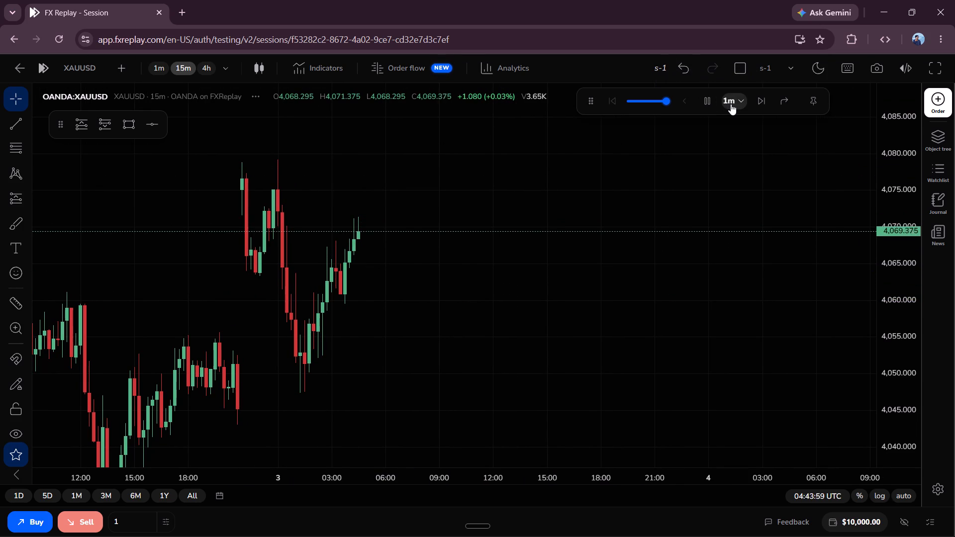
pyautogui.scroll(-1, 696, 214)
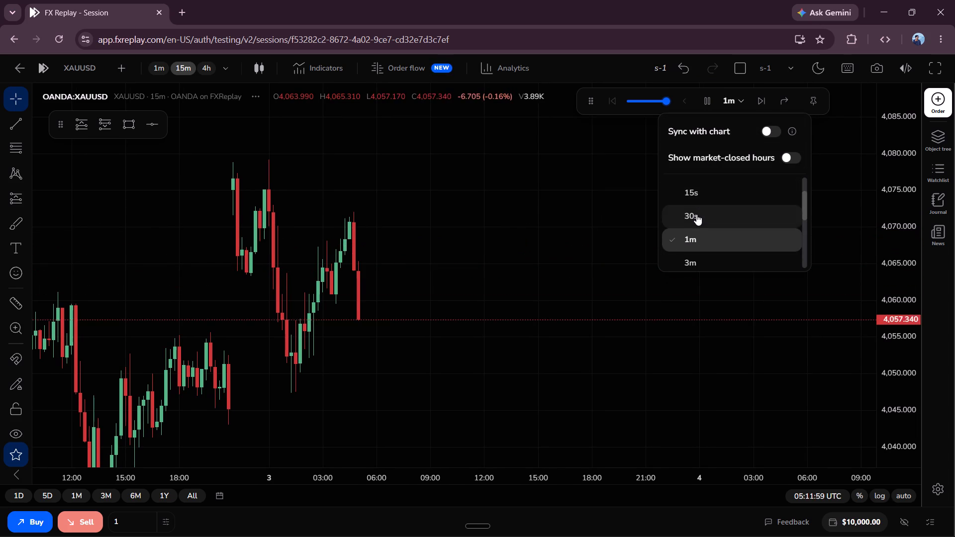
pyautogui.scroll(-1, 696, 214)
pyautogui.click(689, 250)
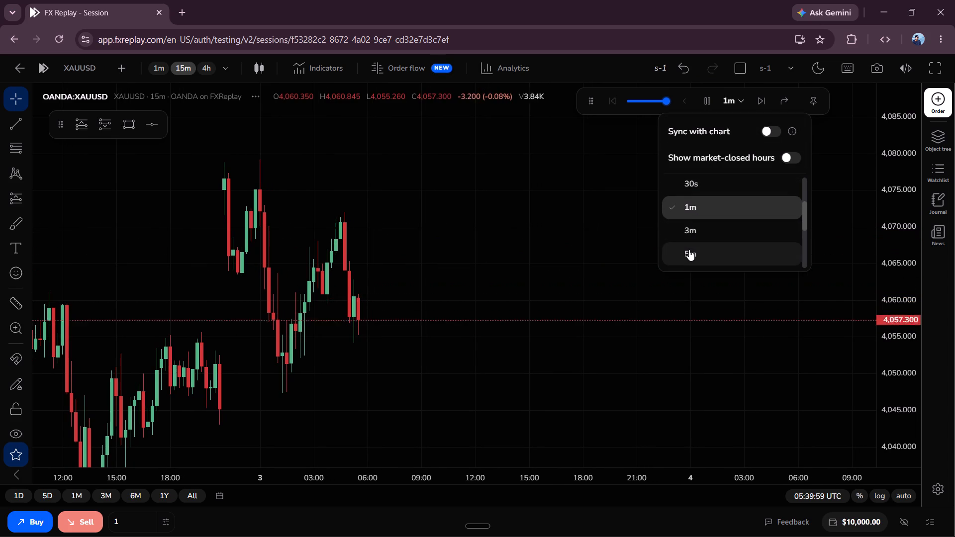
pyautogui.click(707, 101)
# Set the replay interval to 3m and play the replay on to around 11:12 on 3 August.
pyautogui.click(739, 101)
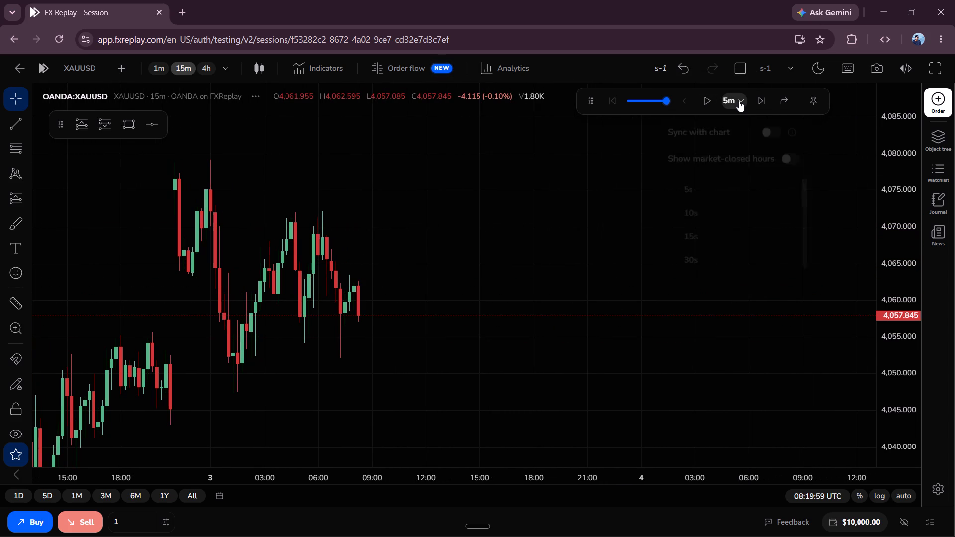
pyautogui.scroll(-1, 694, 232)
pyautogui.scroll(1, 694, 232)
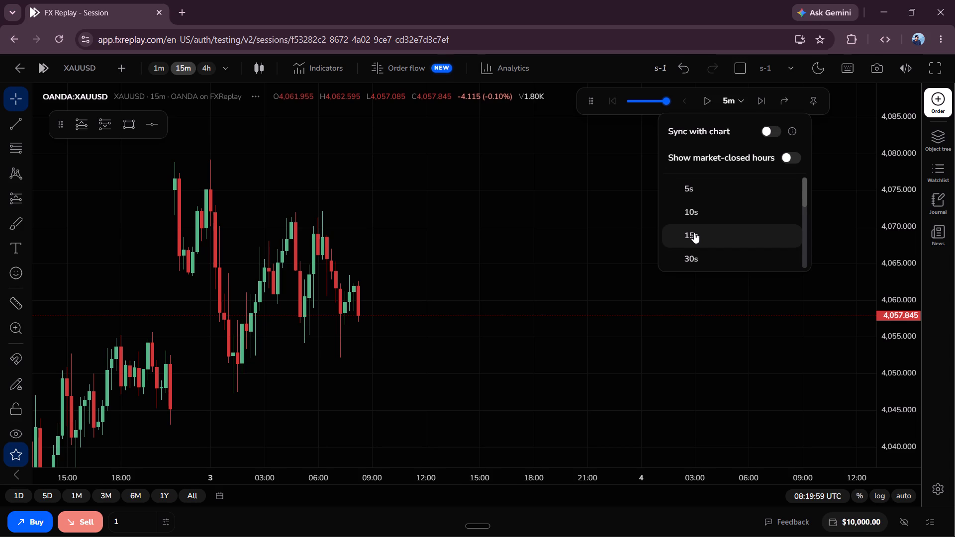
pyautogui.scroll(1, 694, 232)
pyautogui.scroll(-2, 694, 232)
pyautogui.scroll(1, 694, 232)
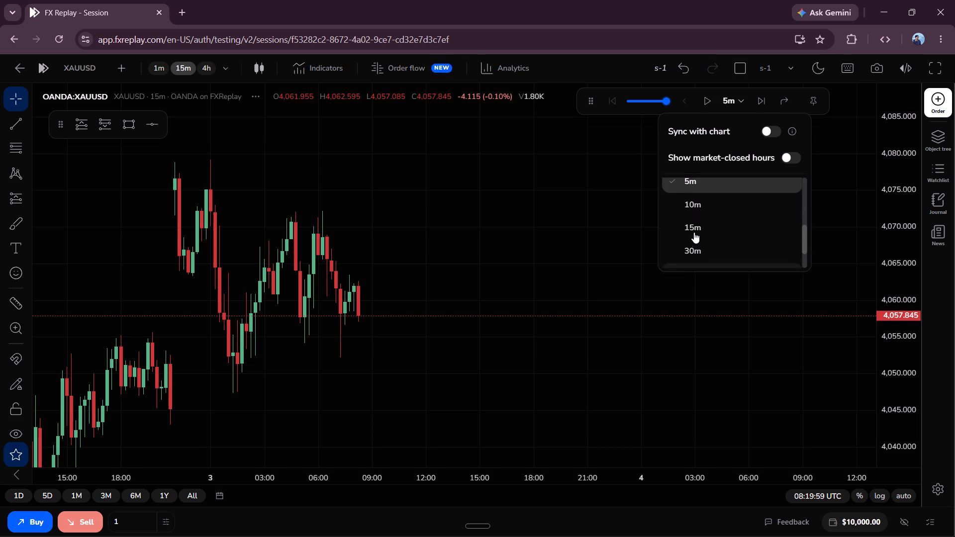
pyautogui.scroll(1, 694, 232)
pyautogui.click(689, 212)
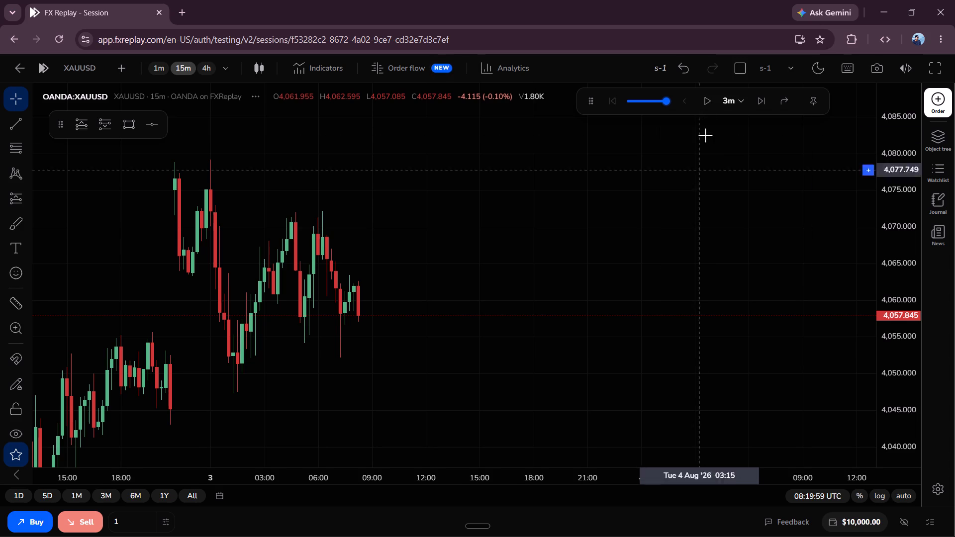
pyautogui.click(707, 95)
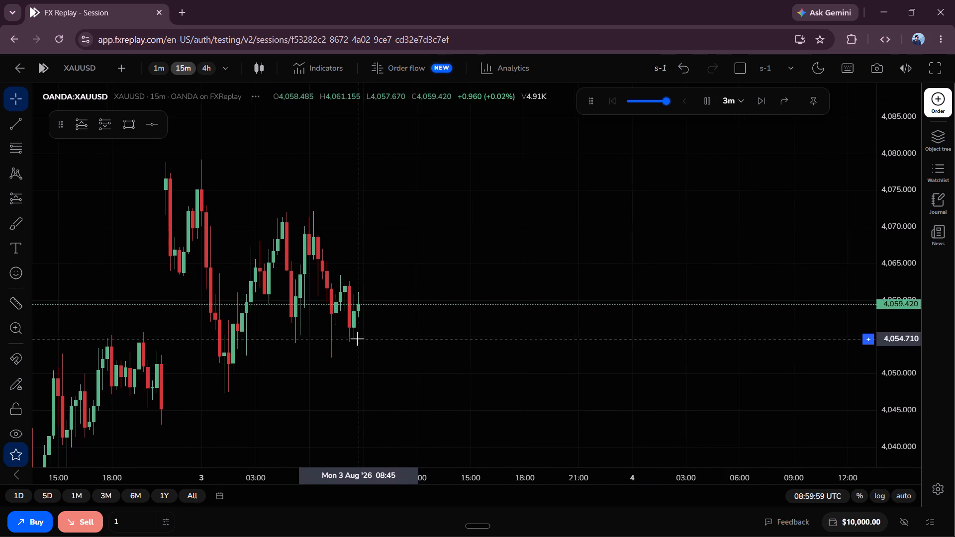
pyautogui.click(708, 101)
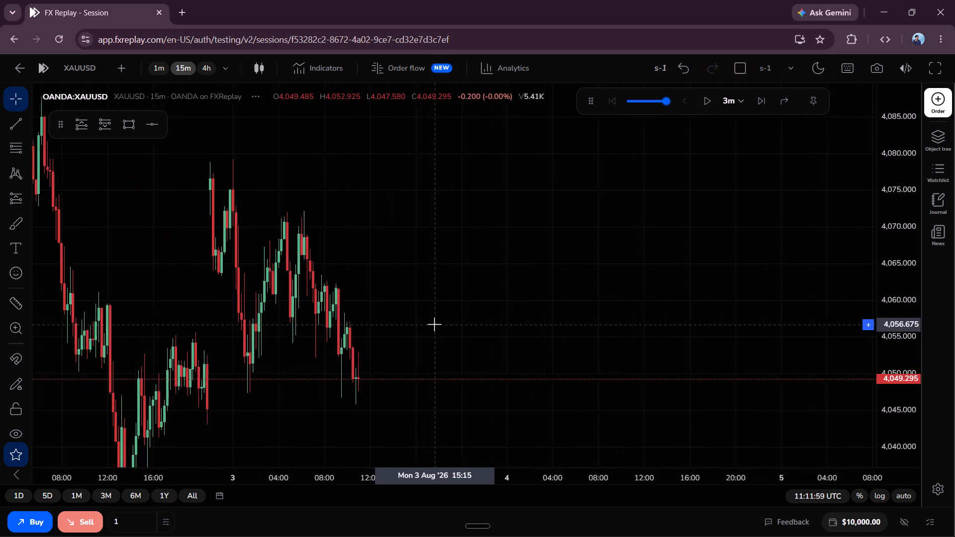
# Draw a horizontal line along the 3 August session highs at about 4,079.3.
pyautogui.moveTo(434, 324); pyautogui.dragTo(558, 368)
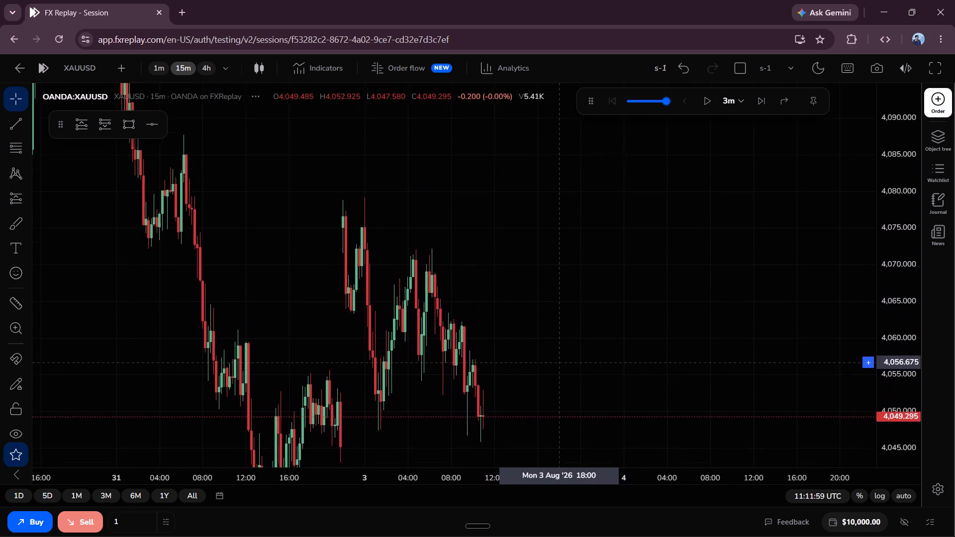
pyautogui.moveTo(558, 368); pyautogui.dragTo(555, 372)
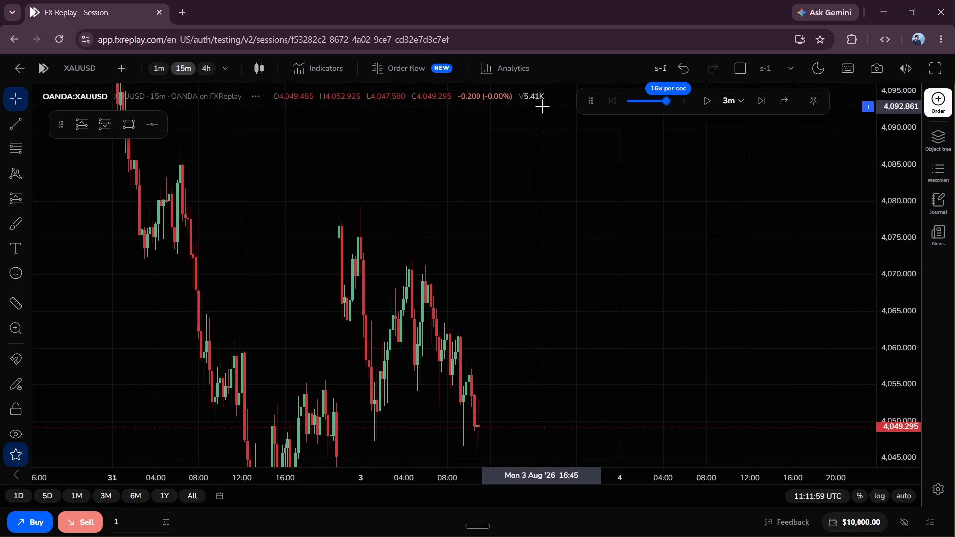
pyautogui.click(157, 121)
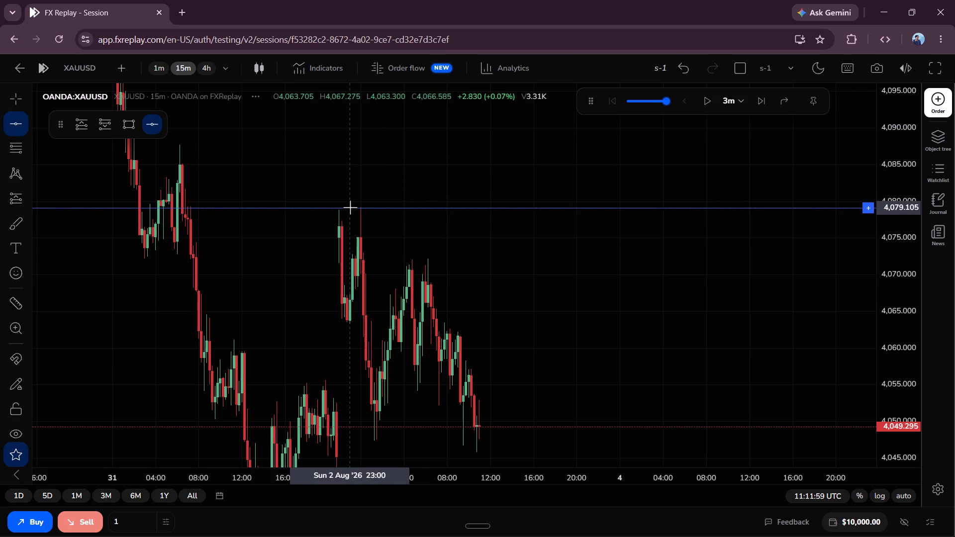
pyautogui.click(350, 206)
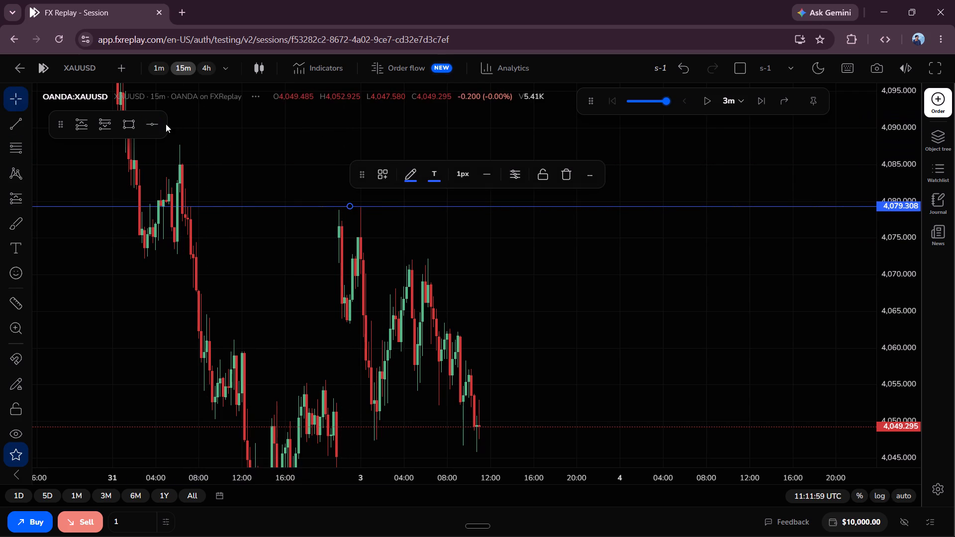
# Draw a second horizontal line through the 3 August candles at about 4,054.4.
pyautogui.click(153, 123)
pyautogui.scroll(-3, 357, 324)
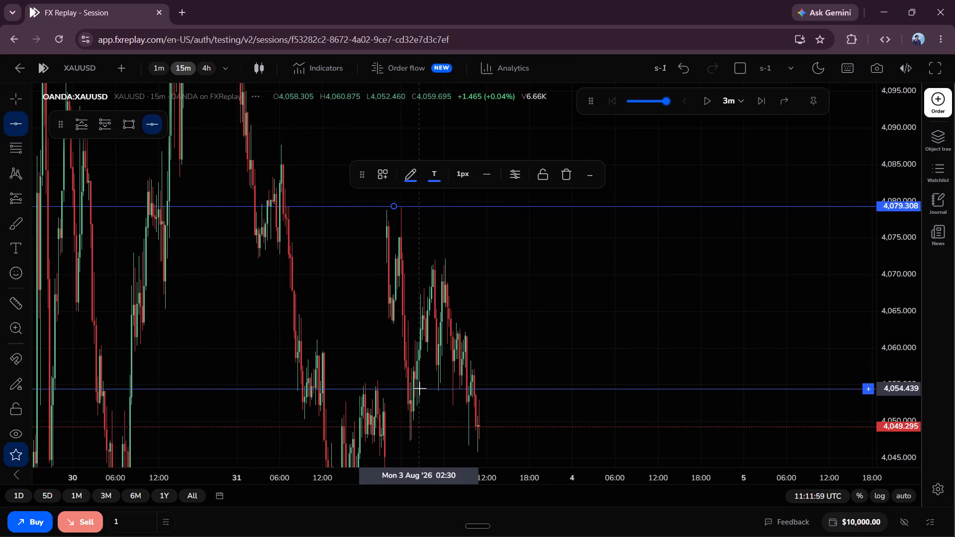
pyautogui.moveTo(419, 388); pyautogui.dragTo(444, 355)
# Move the lower horizontal line slightly down from its 4,054.439 level.
pyautogui.moveTo(444, 355); pyautogui.dragTo(451, 233)
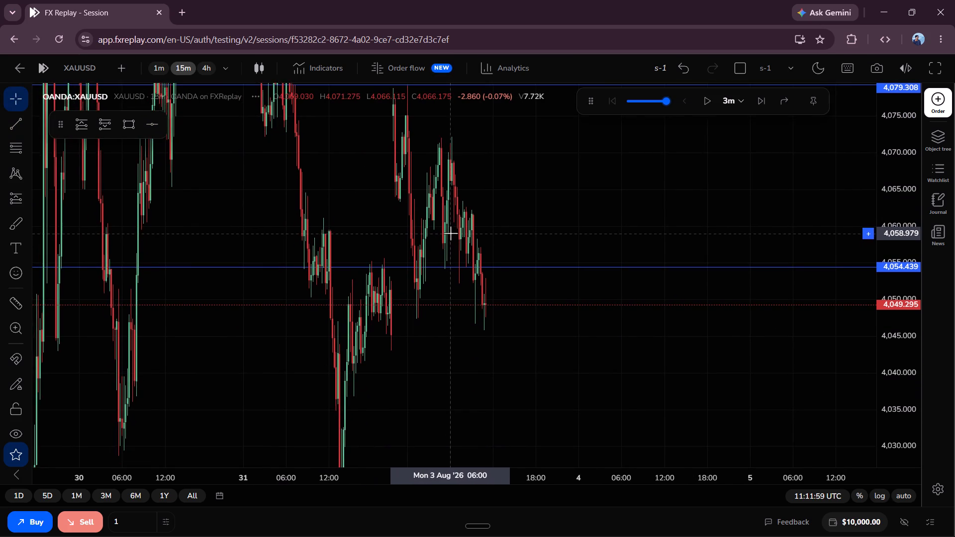
pyautogui.moveTo(402, 355); pyautogui.dragTo(472, 233)
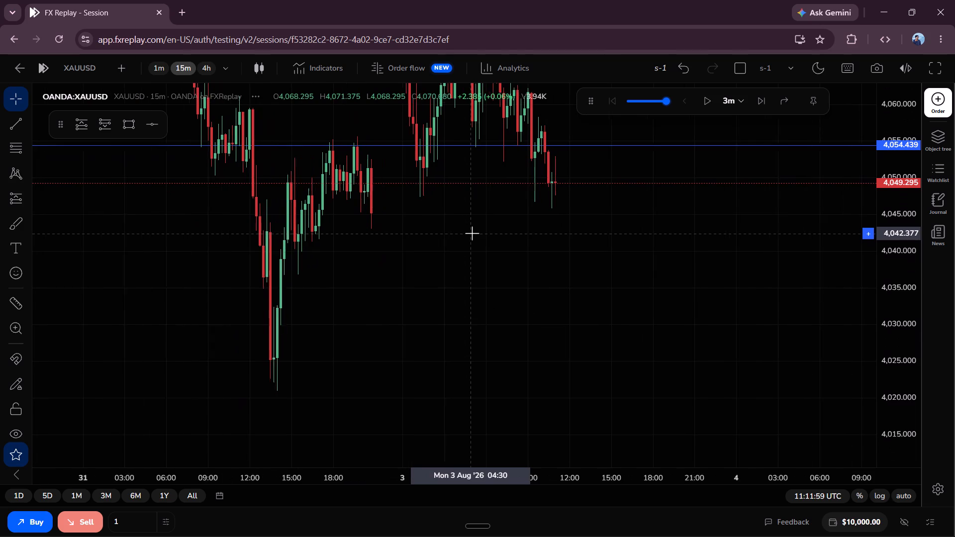
pyautogui.moveTo(505, 146); pyautogui.dragTo(501, 153)
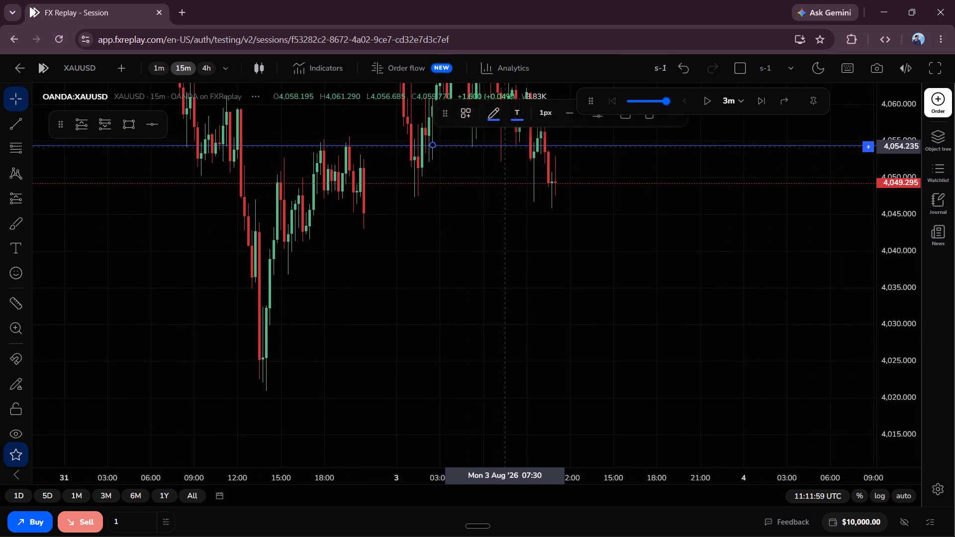
# Move the lower horizontal line down to the 31 July swing low at about 4,021.3.
pyautogui.moveTo(501, 153); pyautogui.dragTo(425, 389)
pyautogui.click(425, 389)
pyautogui.click(441, 312)
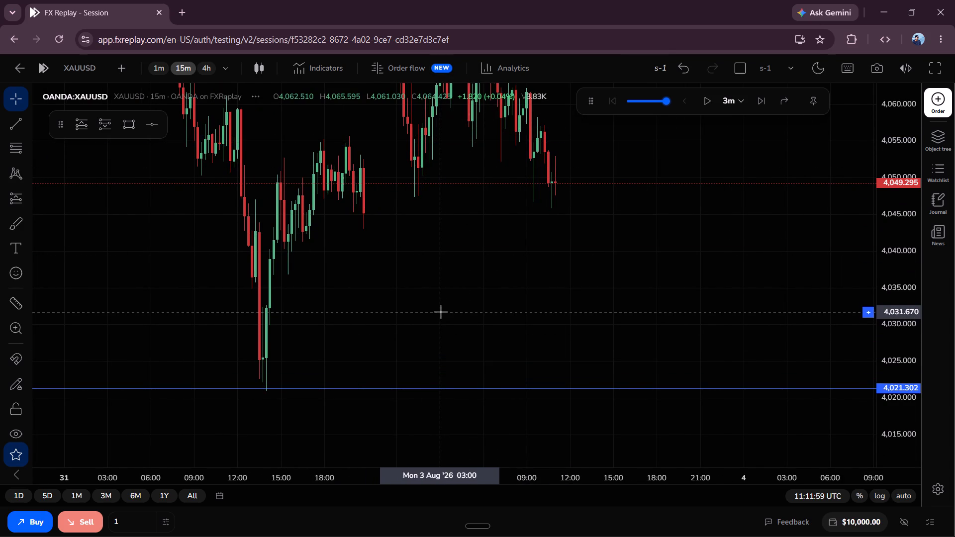
# Examine the 15-minute price action from 30 July to 3 August against the two horizontal lines.
pyautogui.moveTo(441, 312); pyautogui.dragTo(385, 408)
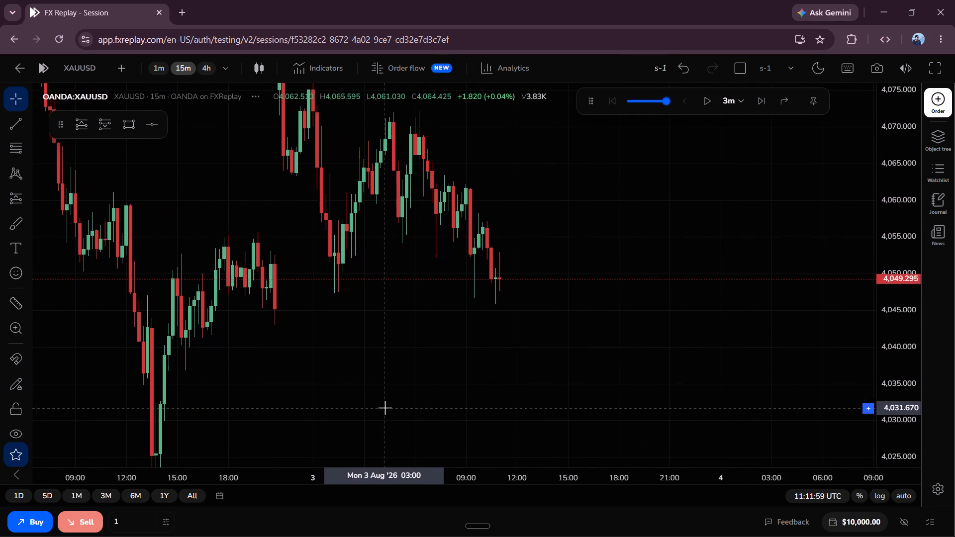
pyautogui.moveTo(890, 199); pyautogui.dragTo(875, 326)
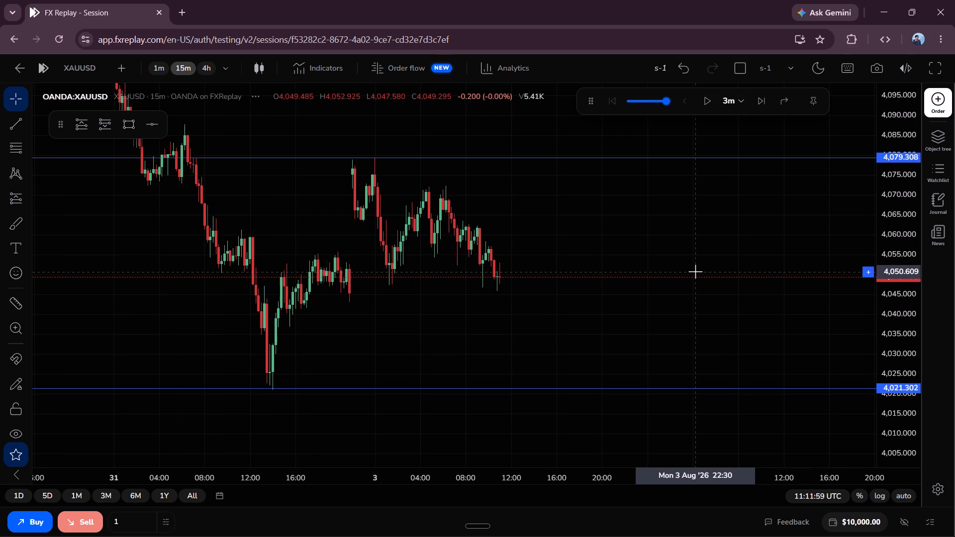
pyautogui.moveTo(910, 312); pyautogui.dragTo(913, 291)
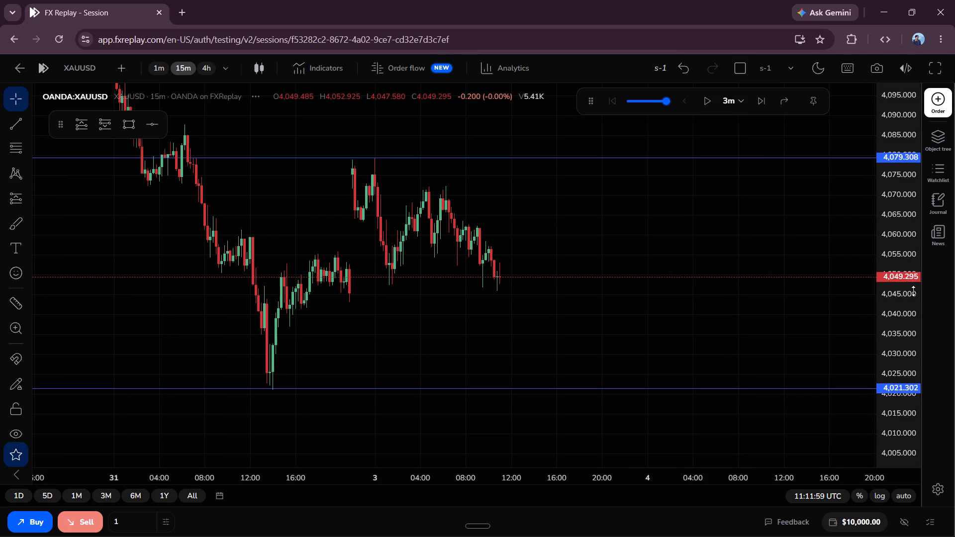
pyautogui.moveTo(913, 291); pyautogui.dragTo(887, 306)
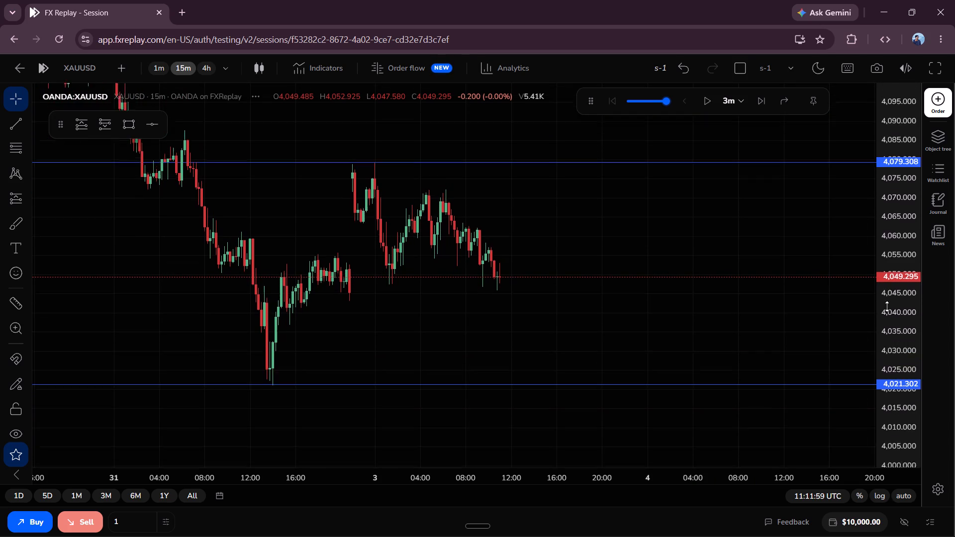
pyautogui.moveTo(887, 306); pyautogui.dragTo(880, 272)
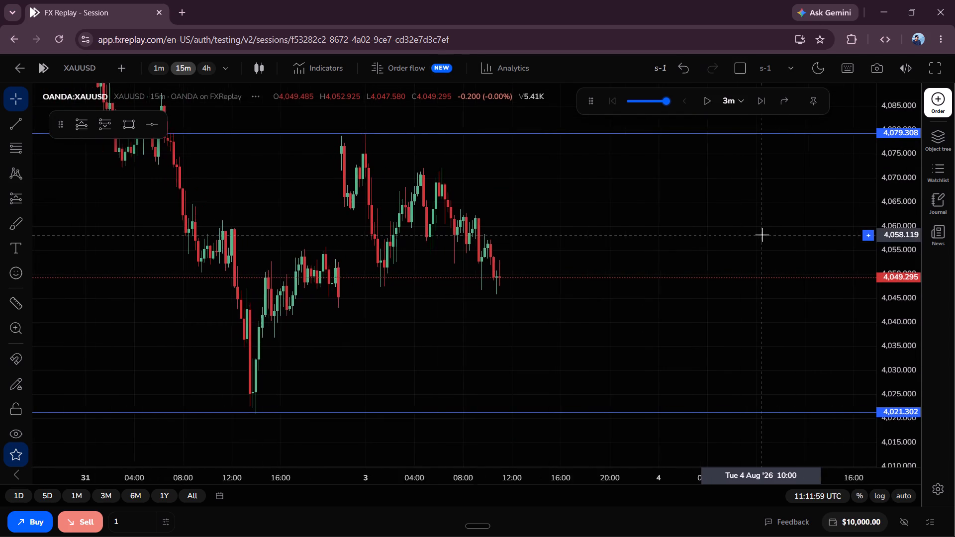
pyautogui.moveTo(762, 235); pyautogui.dragTo(767, 233)
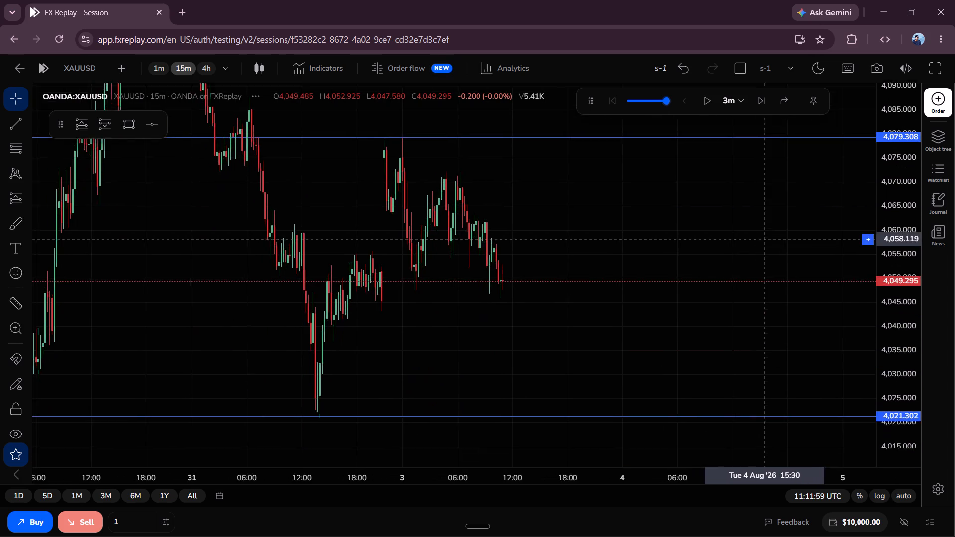
pyautogui.moveTo(767, 233); pyautogui.dragTo(889, 245)
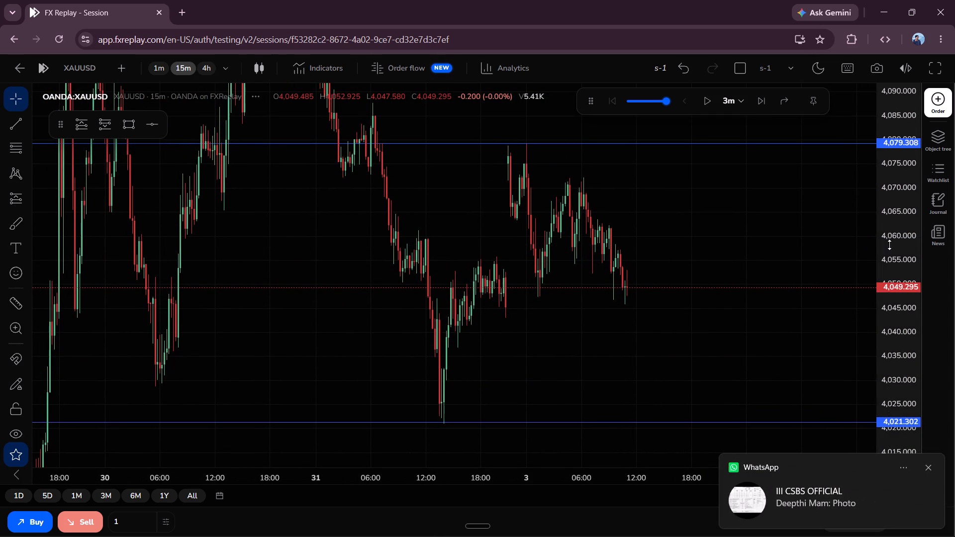
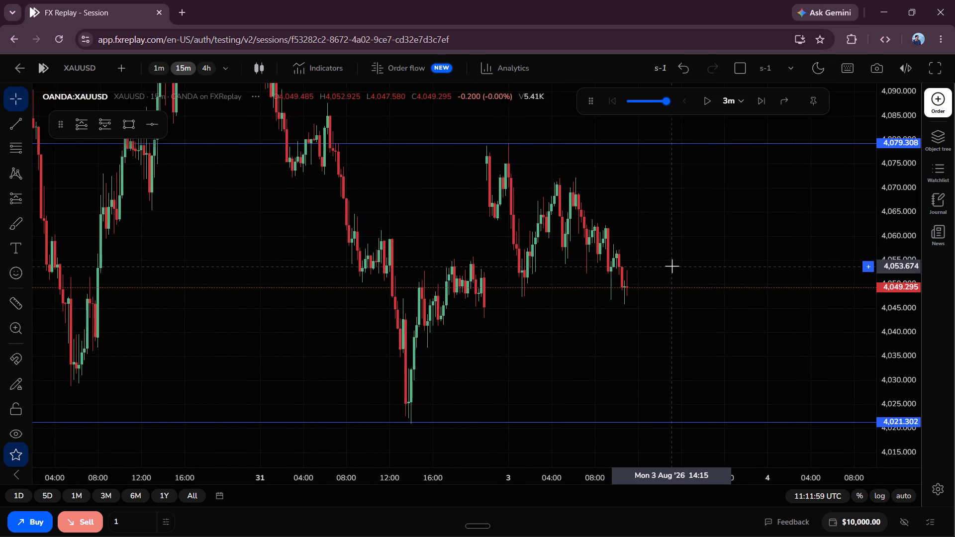
# Play the replay on from 11:12 to around 12:21 on 3 August.
pyautogui.click(705, 101)
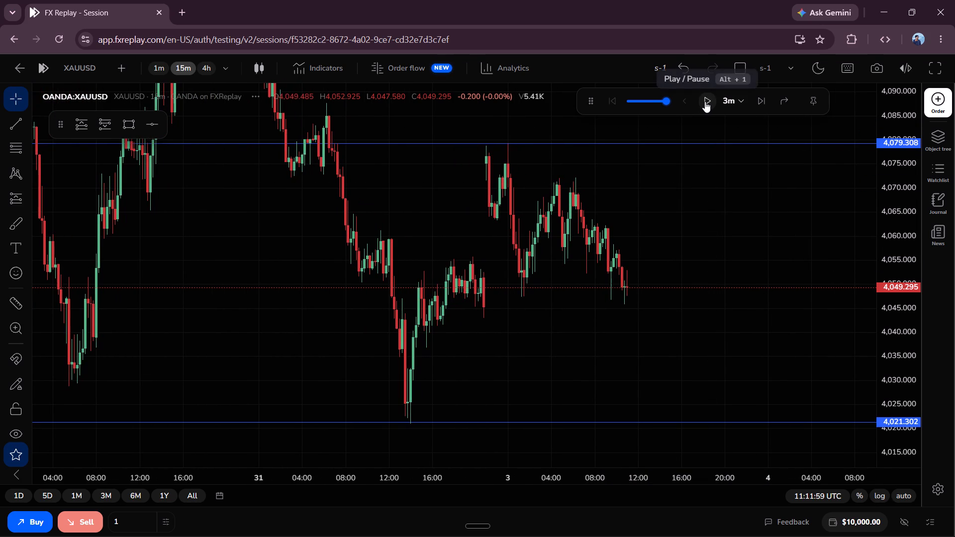
pyautogui.click(705, 101)
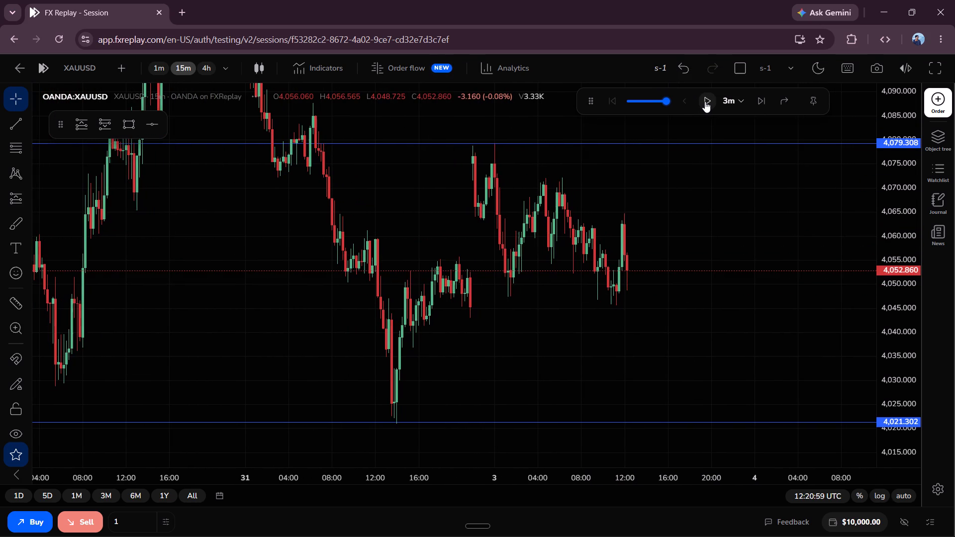
# Switch the chart to the 1-minute timeframe, set the replay interval to 1m and play on to around 13:33.
pyautogui.click(162, 64)
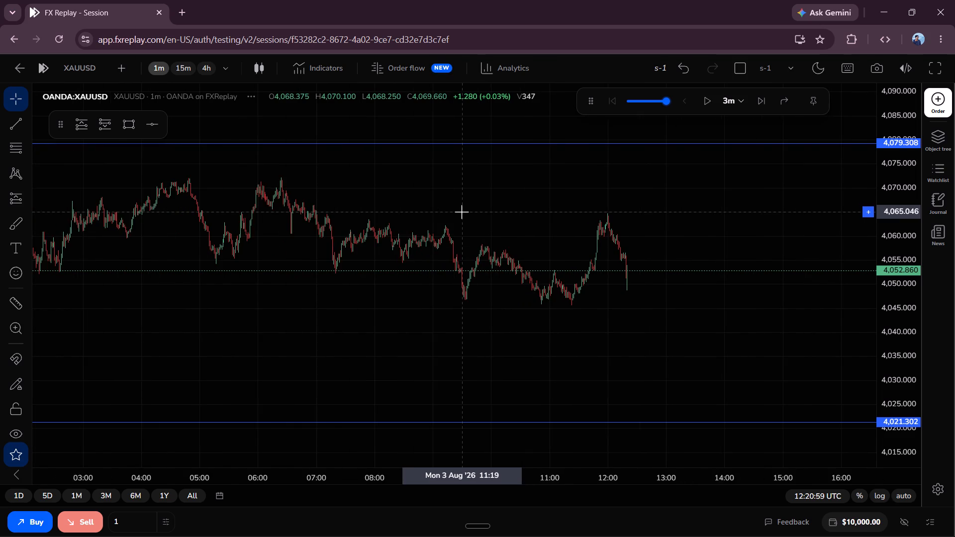
pyautogui.click(738, 101)
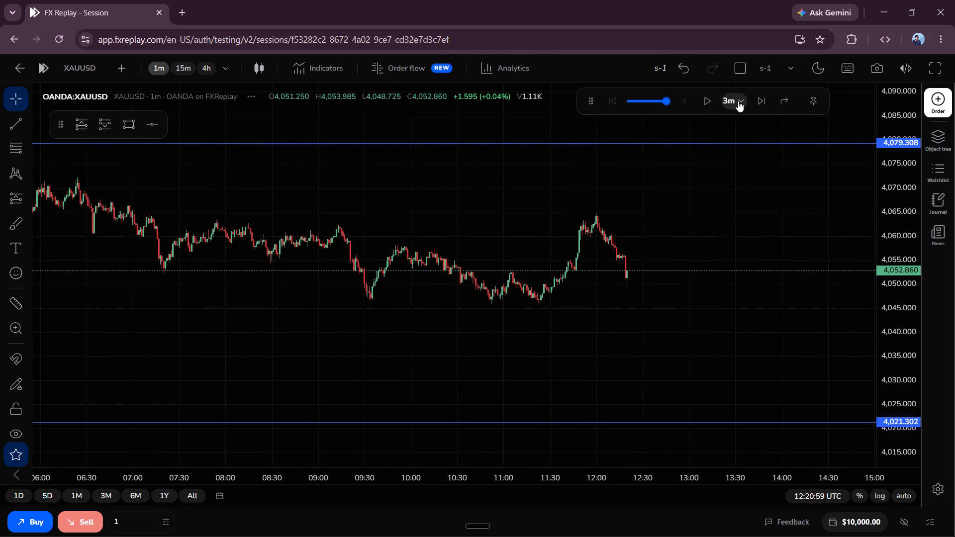
pyautogui.scroll(-1, 708, 207)
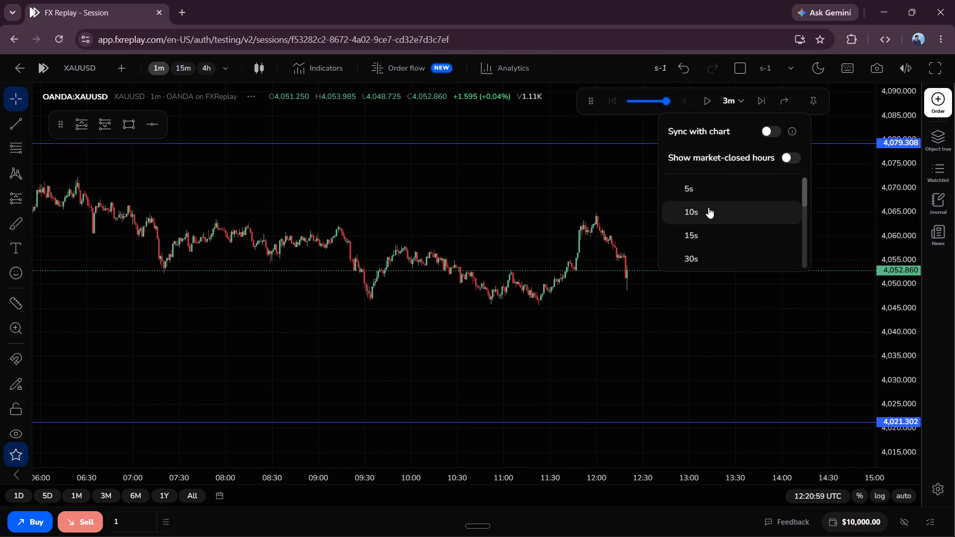
pyautogui.scroll(-1, 708, 207)
pyautogui.click(695, 228)
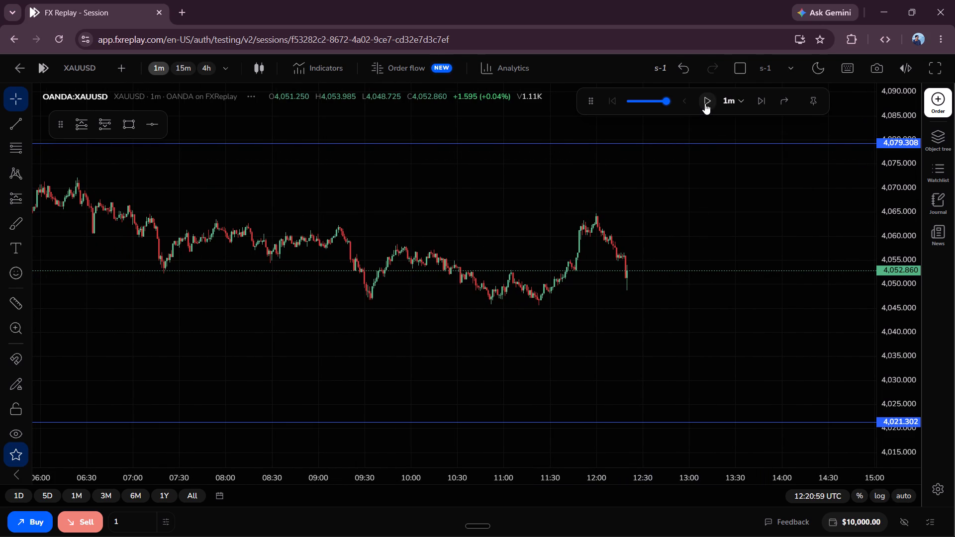
pyautogui.click(705, 103)
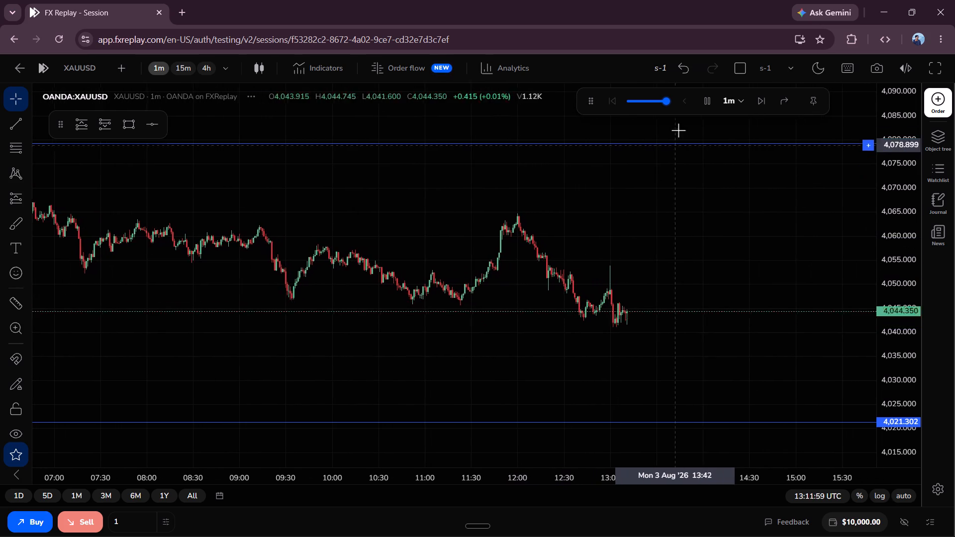
pyautogui.click(705, 104)
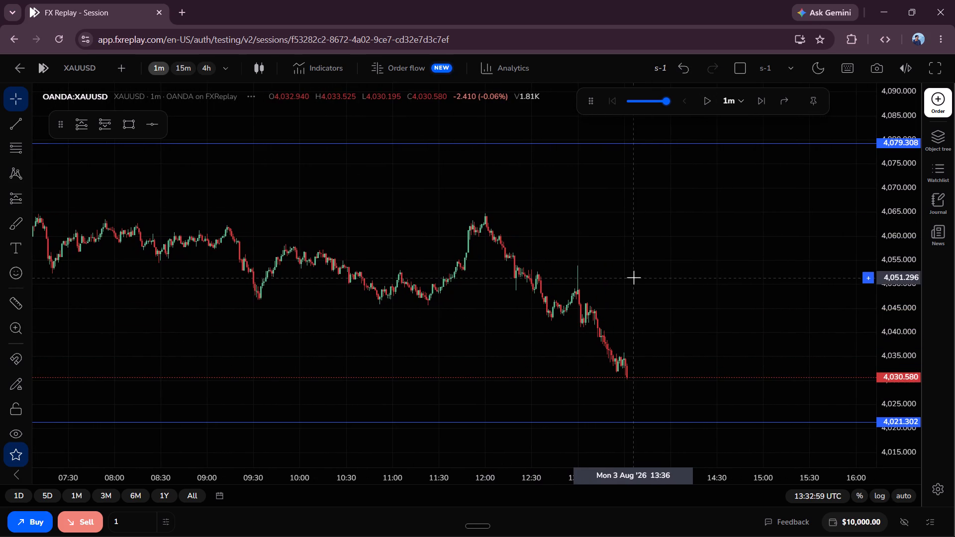
# Place a short position drawing at the latest candles with its entry at about 4,030.7.
pyautogui.moveTo(687, 394); pyautogui.dragTo(667, 268)
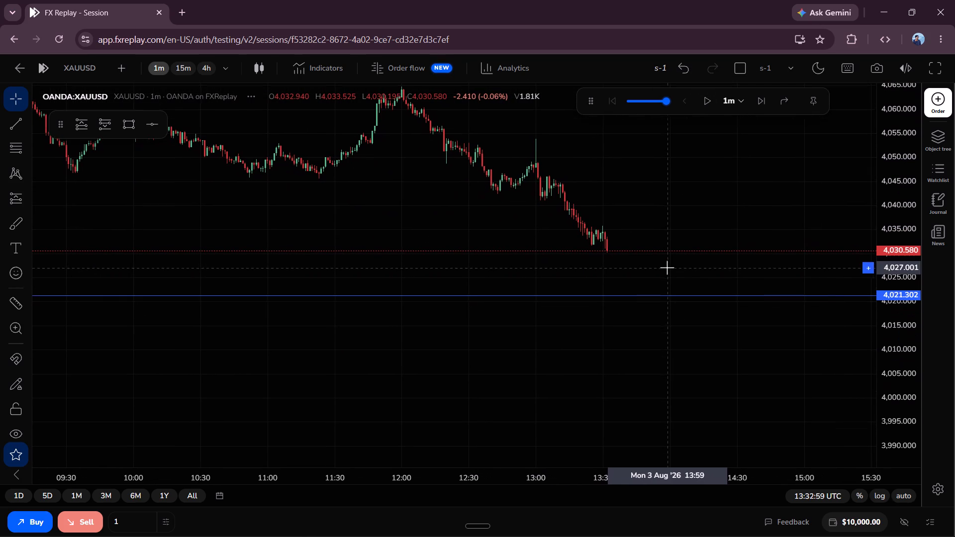
pyautogui.moveTo(907, 424); pyautogui.dragTo(888, 295)
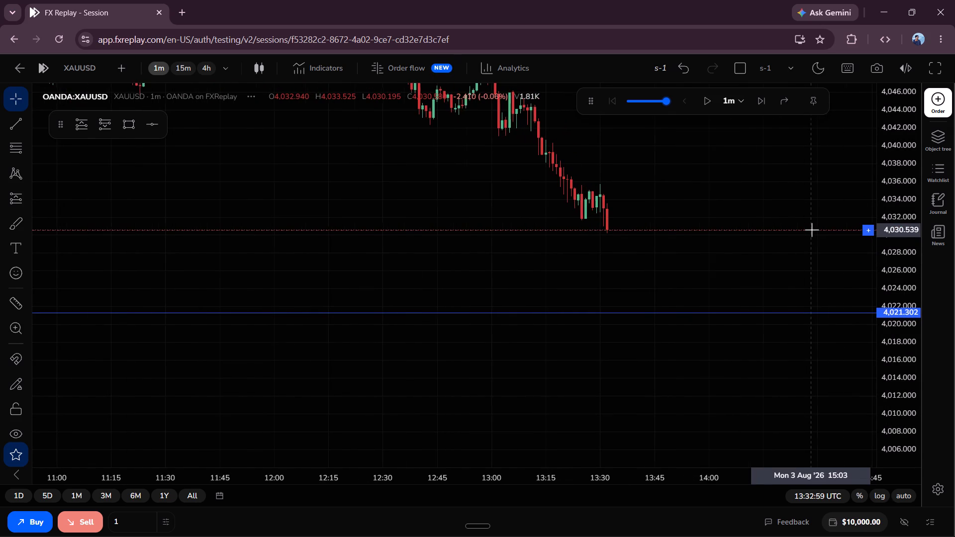
pyautogui.moveTo(812, 230); pyautogui.dragTo(757, 305)
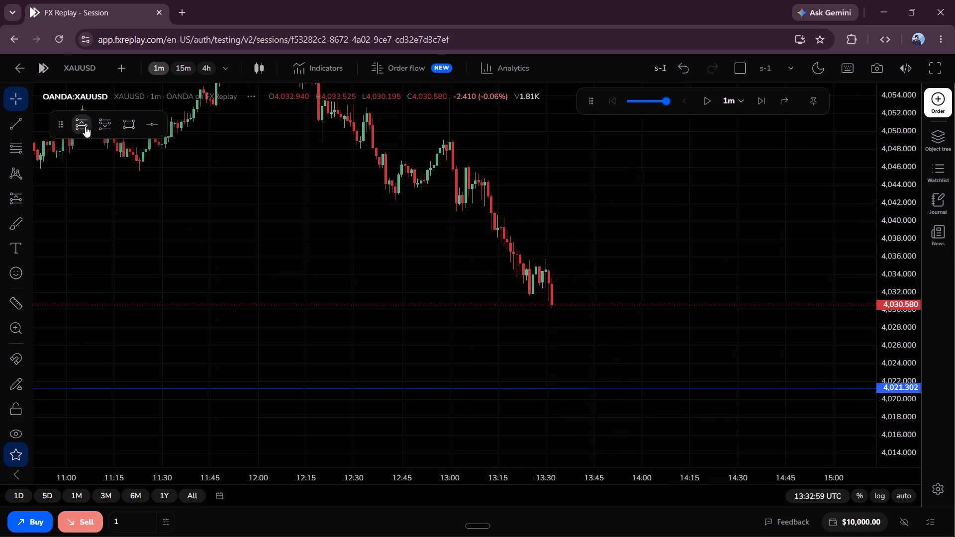
pyautogui.moveTo(116, 123); pyautogui.dragTo(104, 122)
pyautogui.click(104, 122)
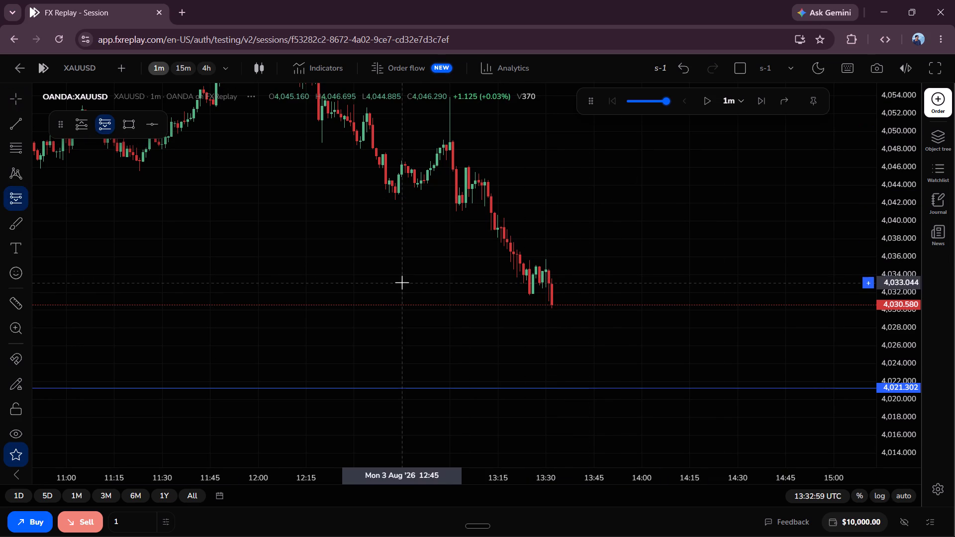
pyautogui.click(517, 303)
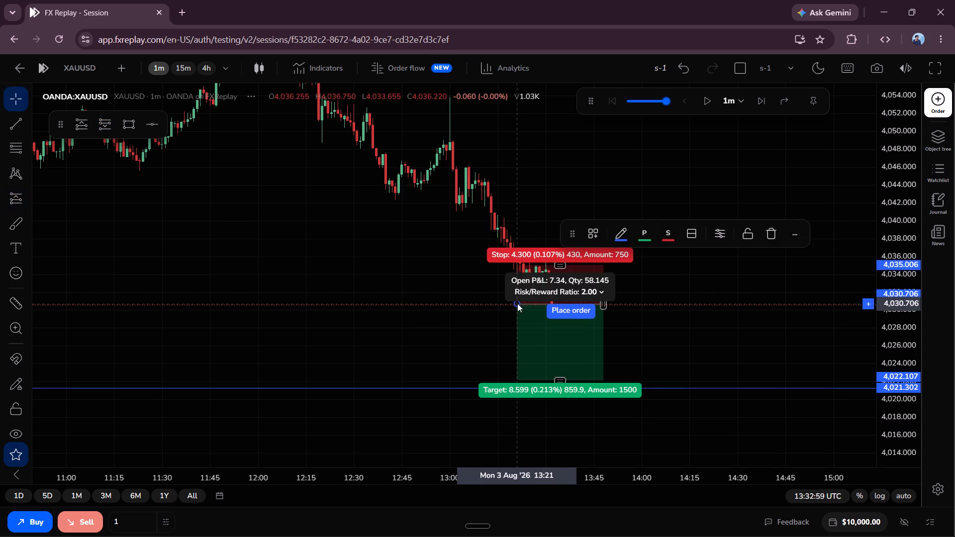
# Raise the short position's stop level to about 4,035.8, just above the recent minor highs.
pyautogui.moveTo(532, 215); pyautogui.dragTo(506, 254)
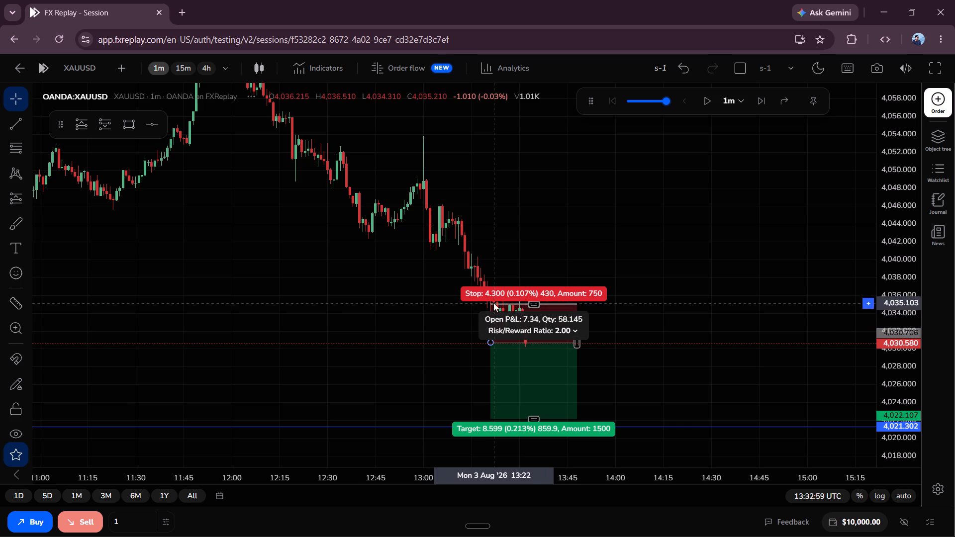
pyautogui.moveTo(495, 303); pyautogui.dragTo(496, 288)
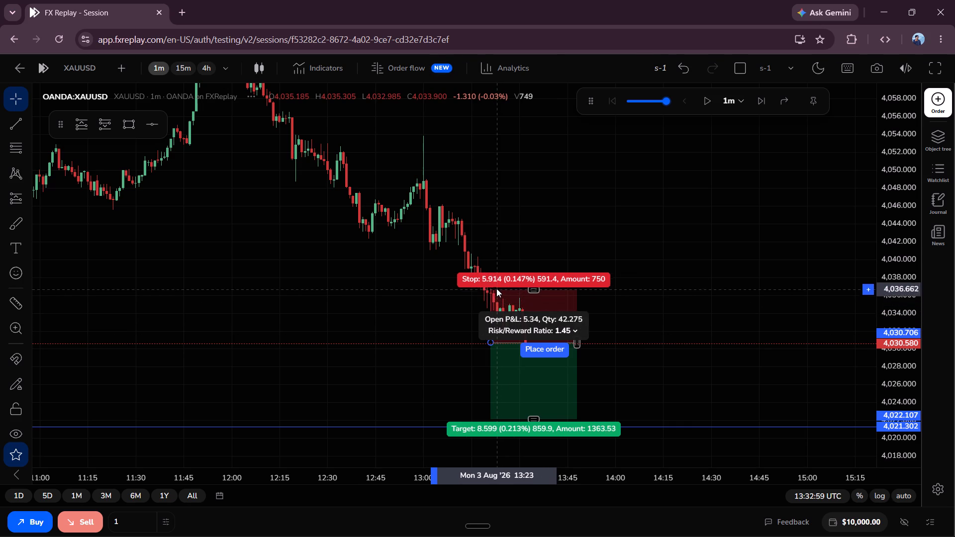
pyautogui.moveTo(496, 288); pyautogui.dragTo(464, 298)
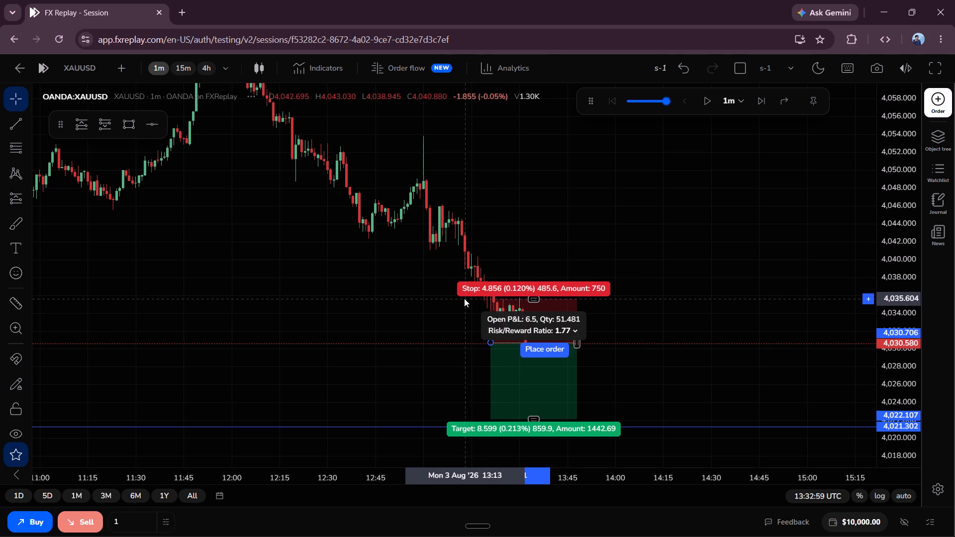
pyautogui.moveTo(464, 298); pyautogui.dragTo(466, 296)
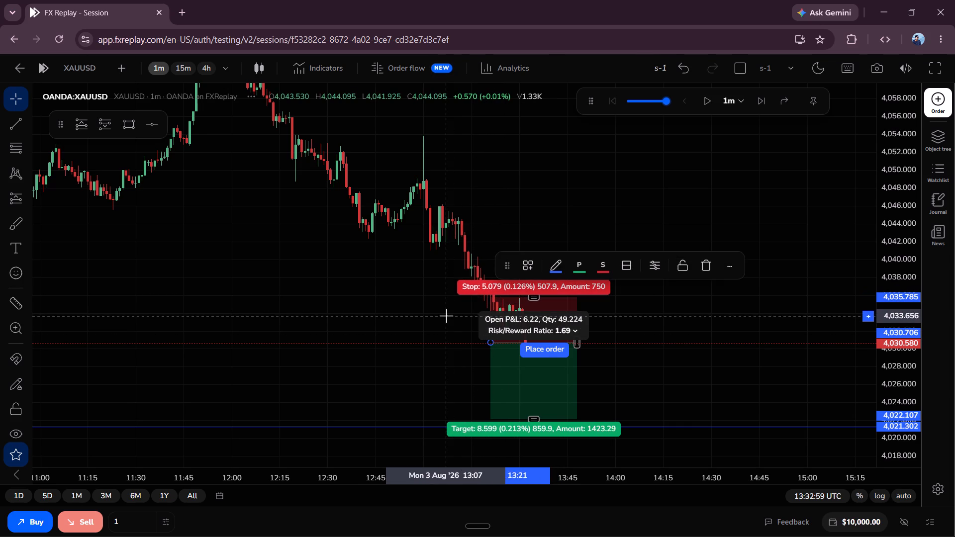
pyautogui.click(446, 316)
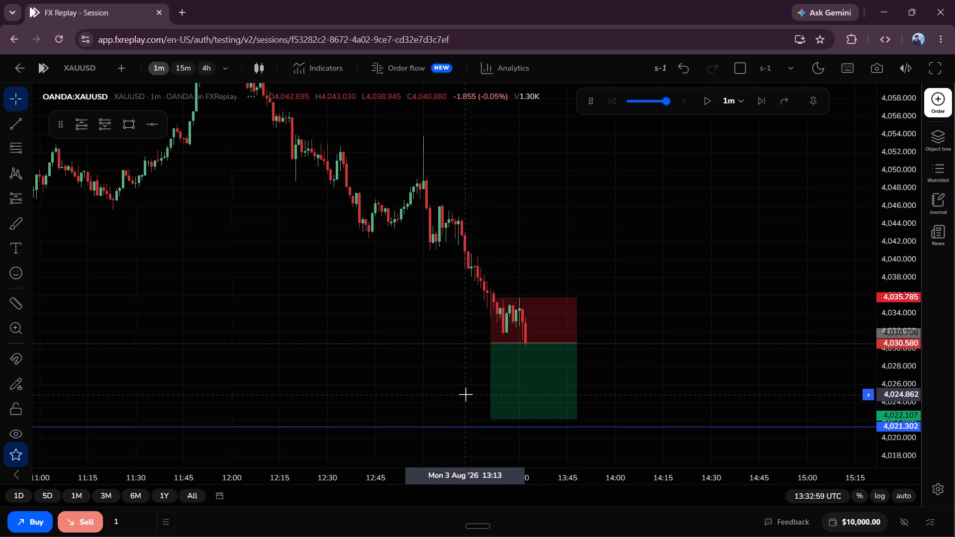
# Set the short position's risk to 2% in its settings.
pyautogui.click(510, 363)
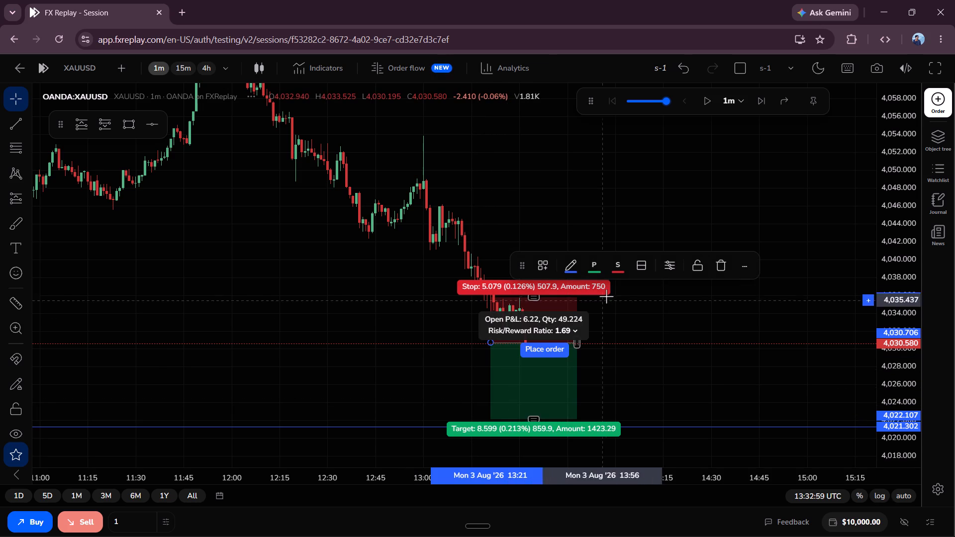
pyautogui.click(676, 264)
pyautogui.scroll(-1, 505, 242)
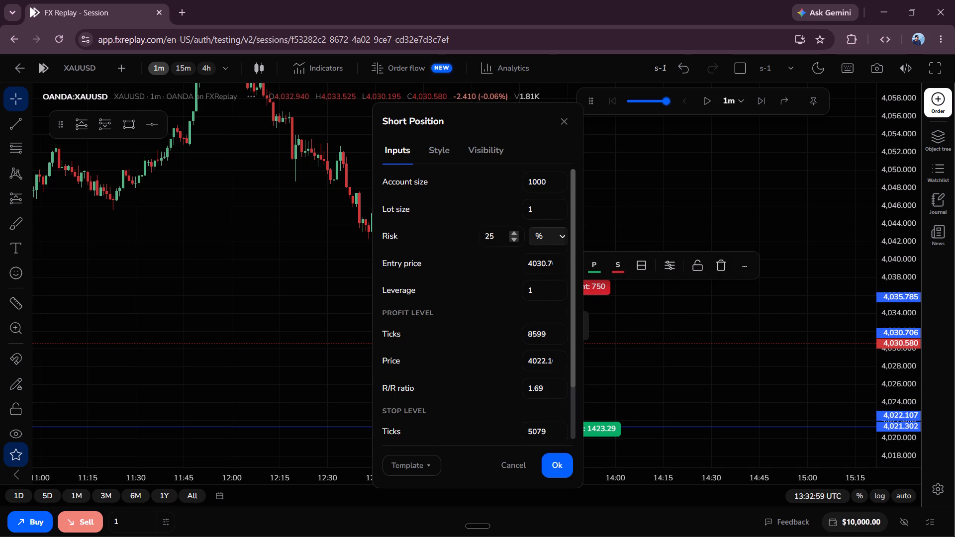
pyautogui.scroll(-1, 505, 242)
pyautogui.scroll(1, 505, 242)
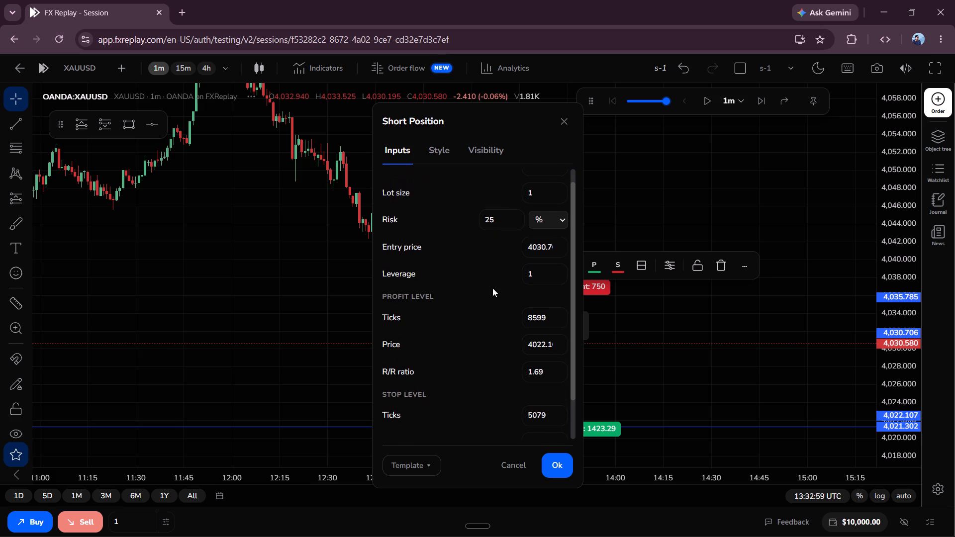
pyautogui.doubleClick(507, 217)
pyautogui.doubleClick(507, 217)
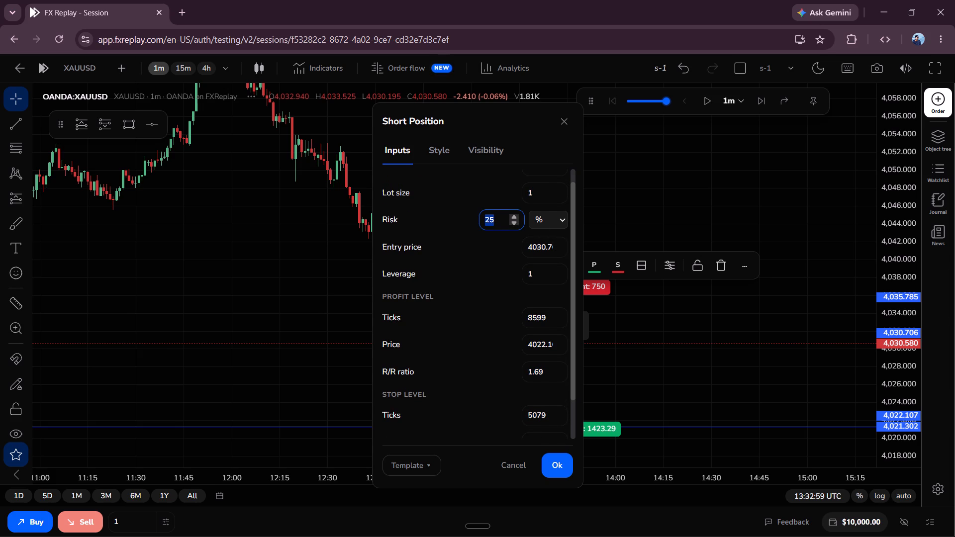
pyautogui.press('2')
pyautogui.press('Return')
pyautogui.scroll(3, 516, 305)
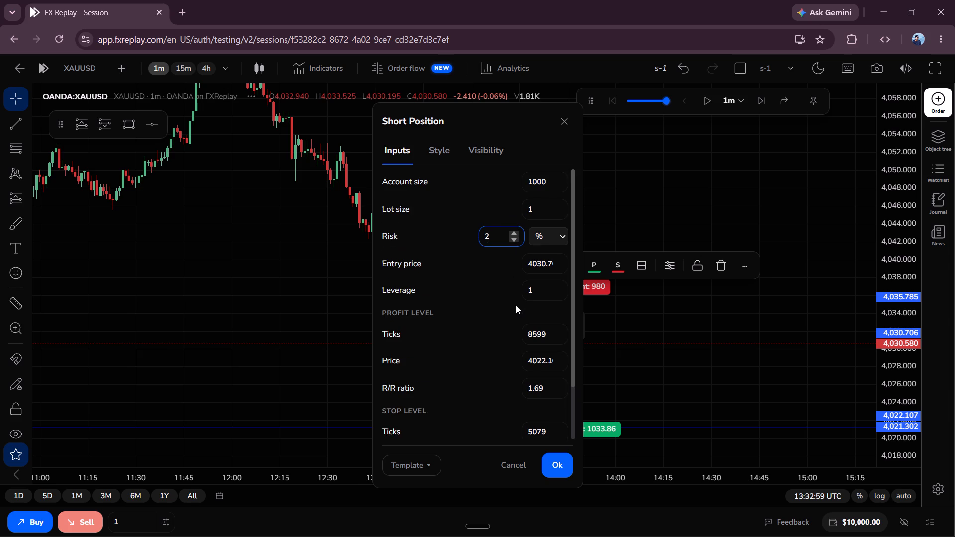
pyautogui.scroll(-2, 516, 305)
pyautogui.scroll(-1, 499, 353)
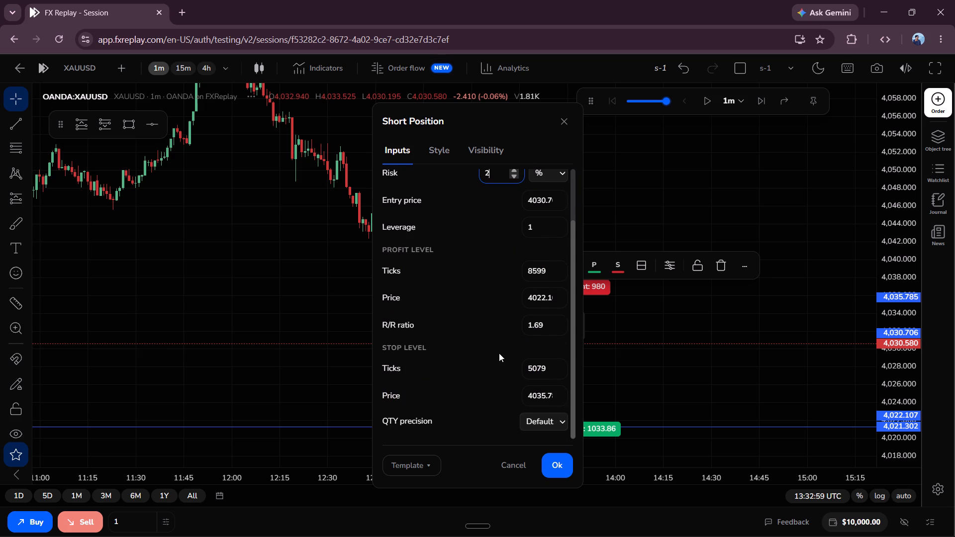
pyautogui.click(557, 472)
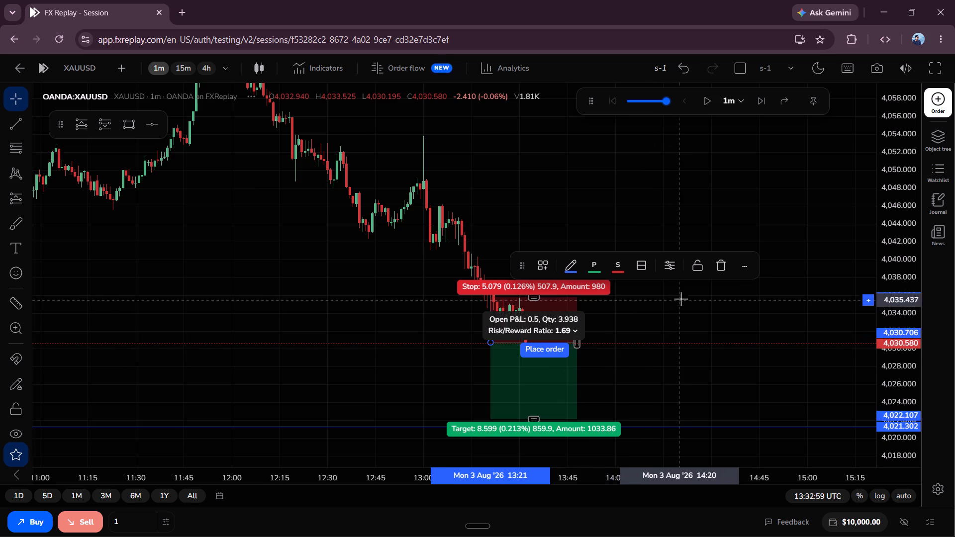
# Place a 0.2-unit sell limit order from the short position at 4,030.706, with stop loss 4,035.785 and take profit 4,022.107.
pyautogui.click(546, 351)
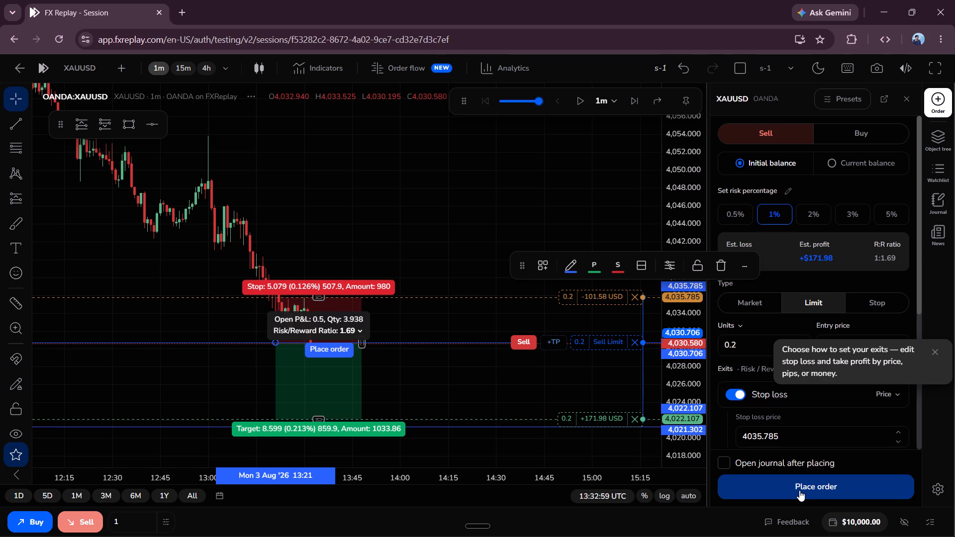
pyautogui.click(799, 490)
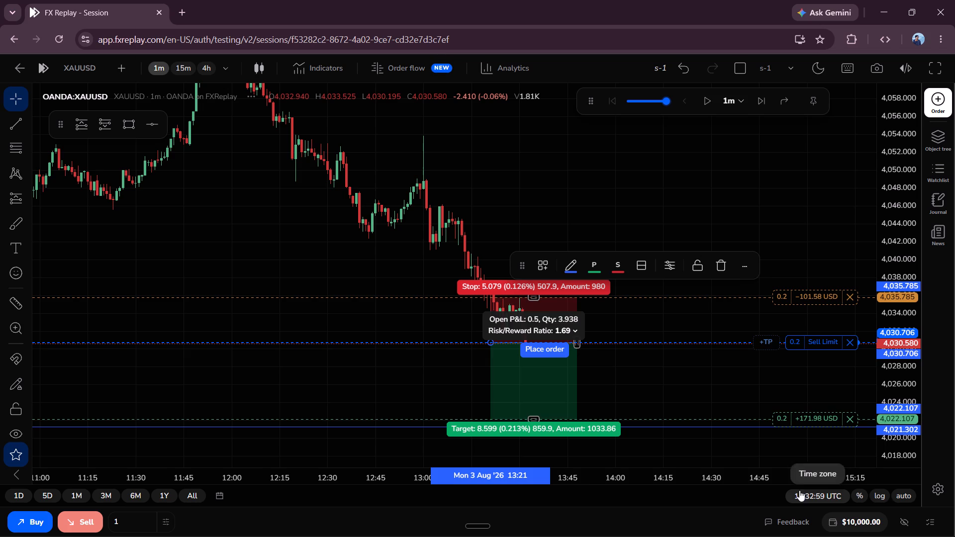
pyautogui.click(768, 225)
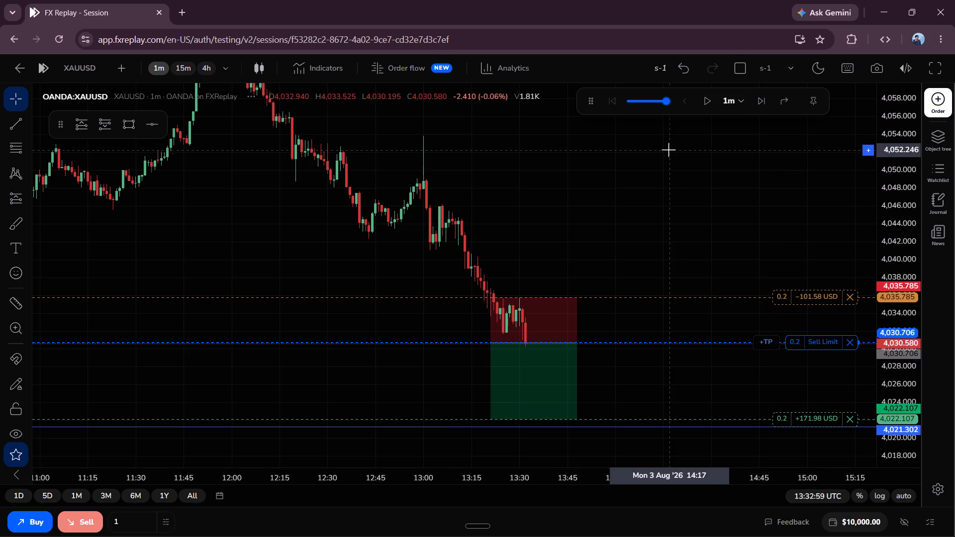
# Play the replay on to around 14:03 on 3 August to run the sell order.
pyautogui.click(705, 98)
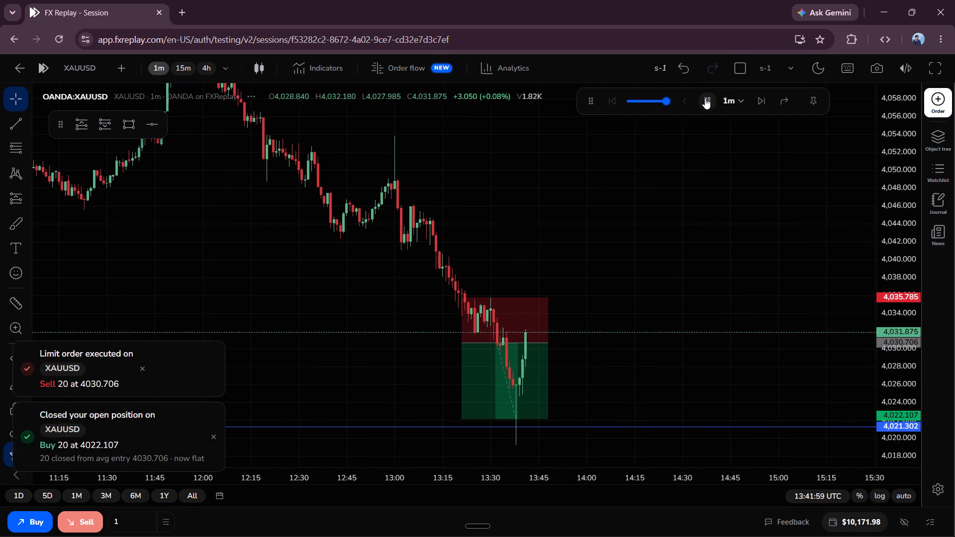
pyautogui.click(703, 101)
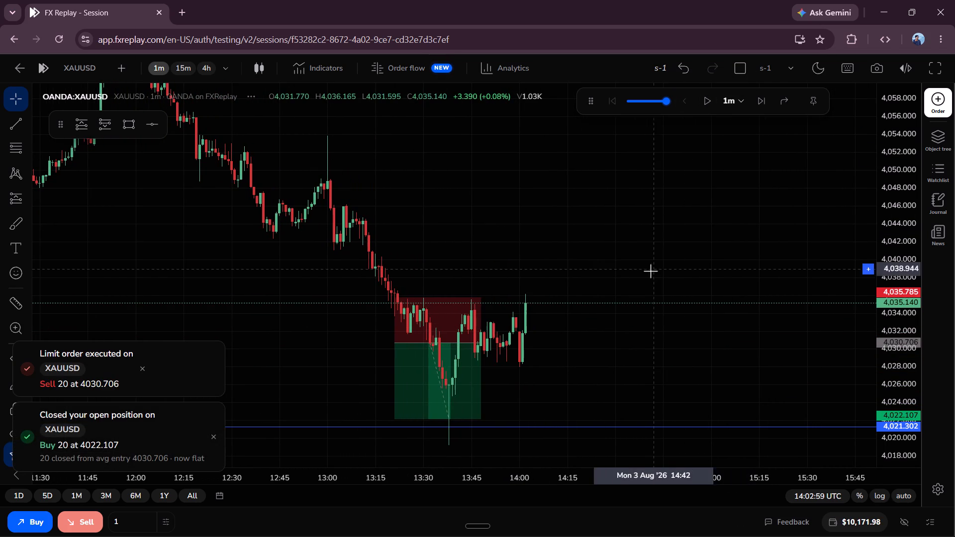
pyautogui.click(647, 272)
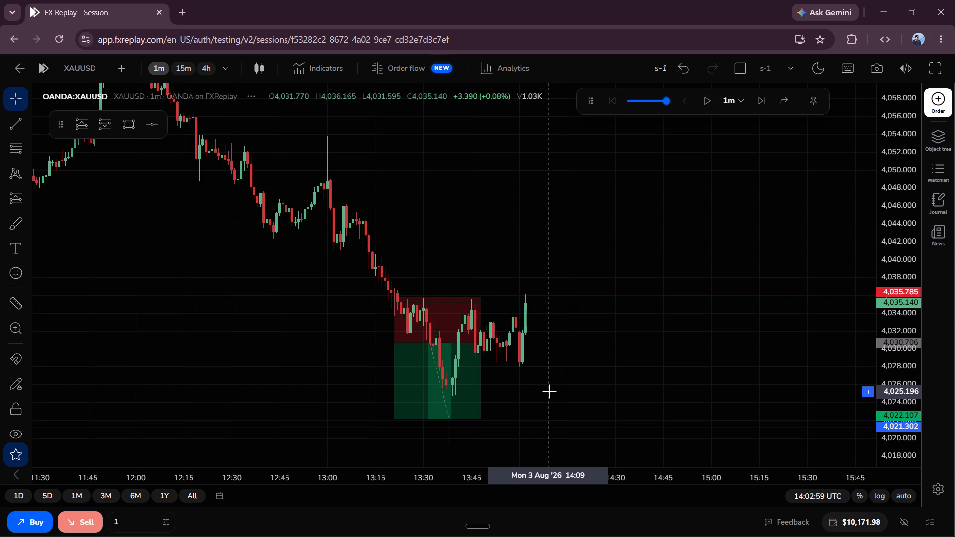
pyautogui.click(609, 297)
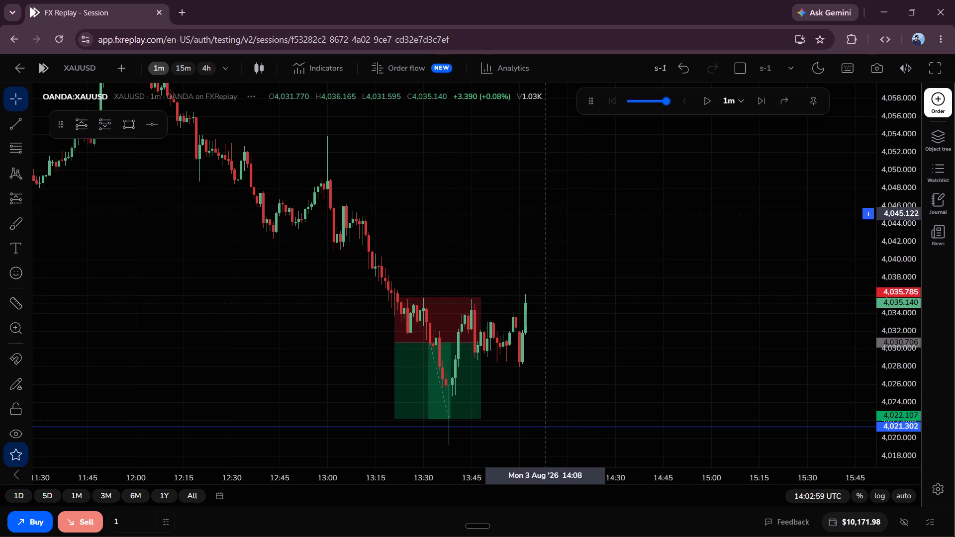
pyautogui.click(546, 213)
# Delete the short position drawing from the chart.
pyautogui.click(431, 352)
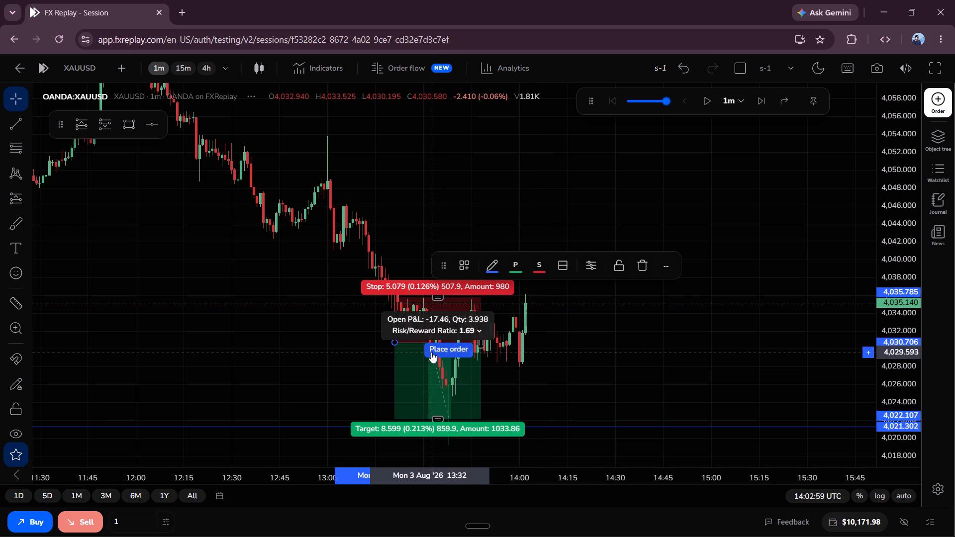
pyautogui.click(640, 265)
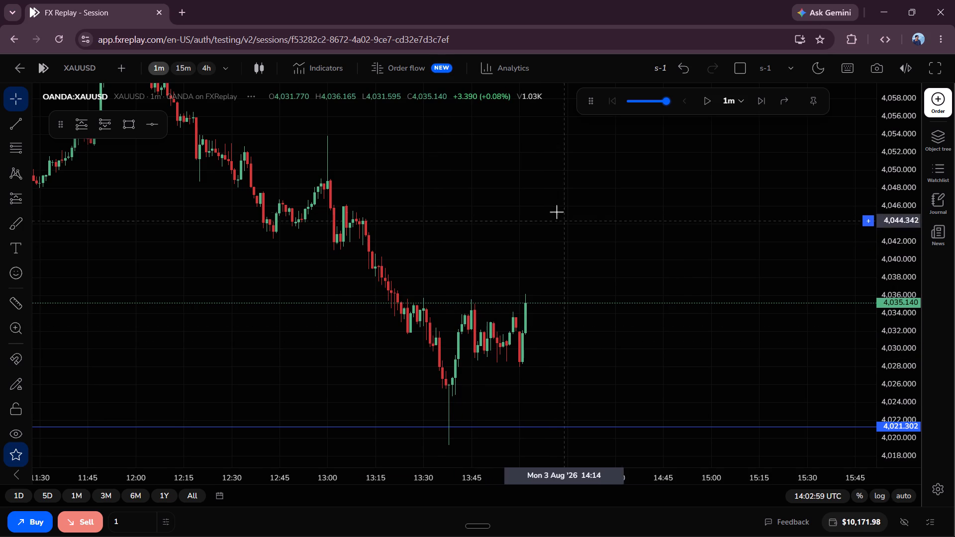
# Switch the XAUUSD chart to the 15-minute timeframe and play the replay on to around 15:38 on 3 August.
pyautogui.moveTo(556, 211); pyautogui.dragTo(496, 295)
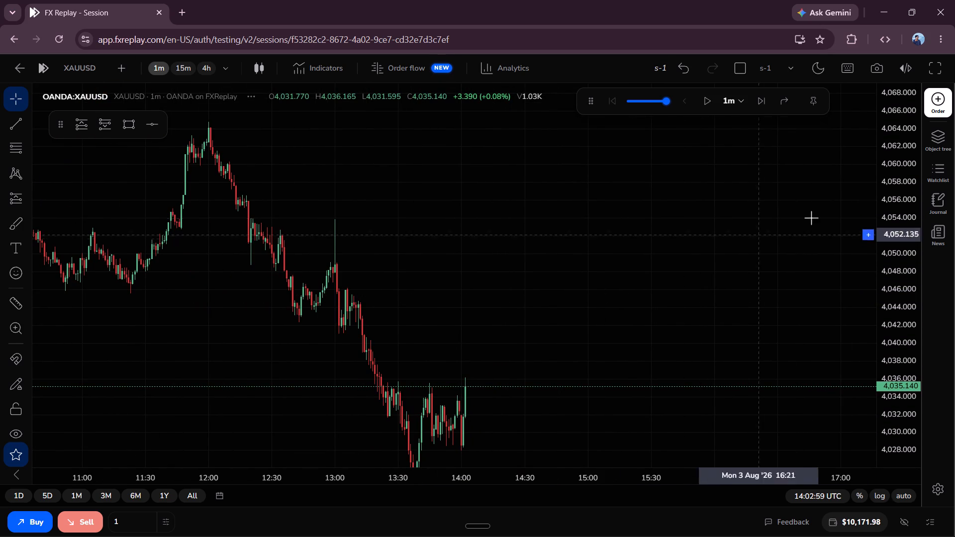
pyautogui.click(888, 221)
pyautogui.moveTo(888, 221); pyautogui.dragTo(880, 342)
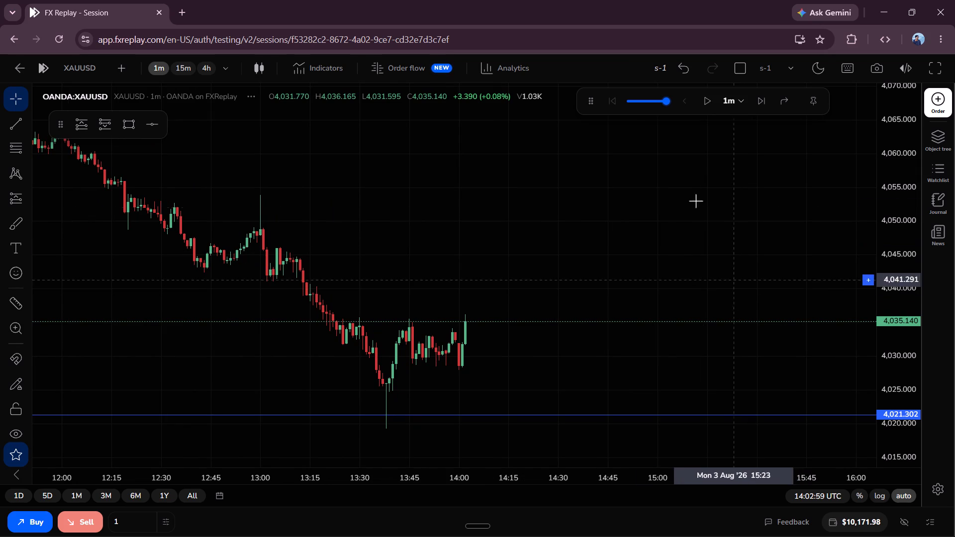
pyautogui.click(189, 70)
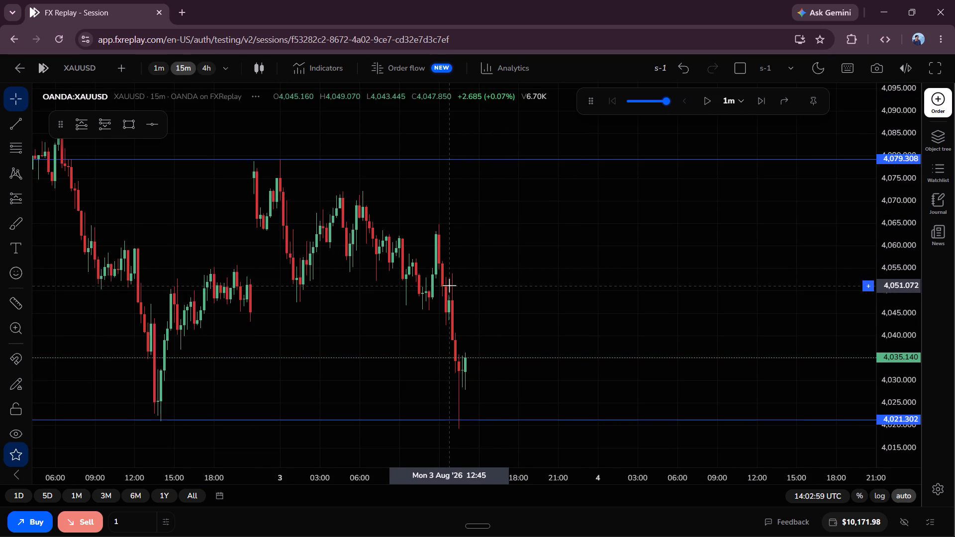
pyautogui.click(711, 105)
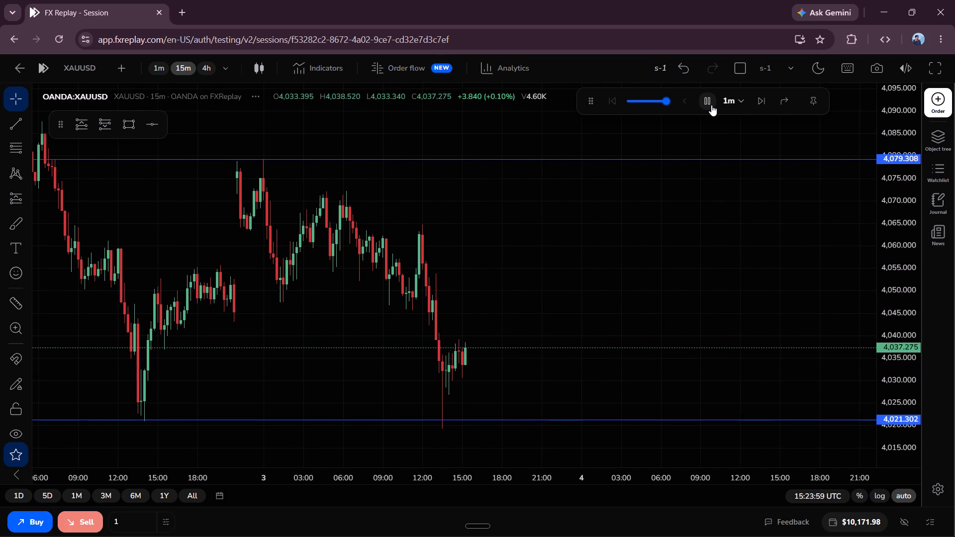
pyautogui.click(711, 105)
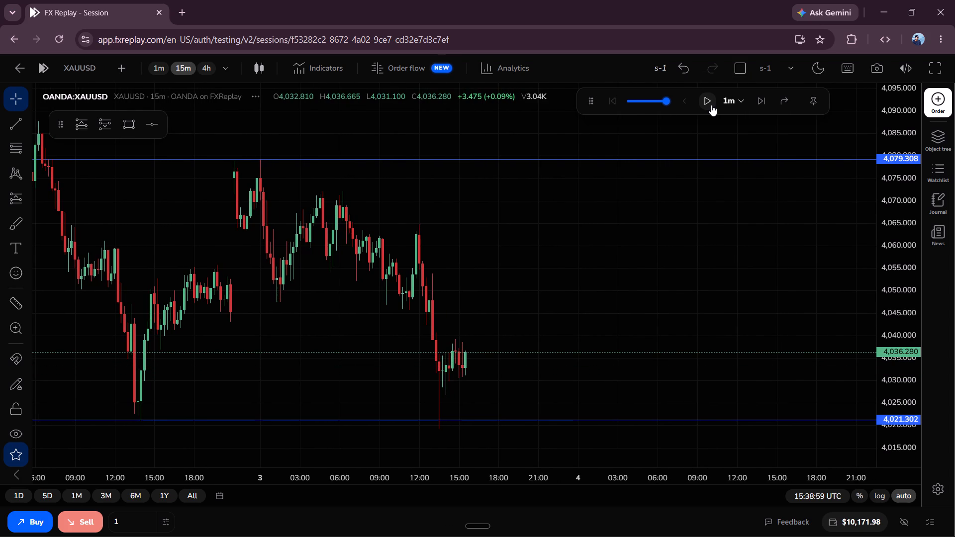
# Return the chart to the 1-minute timeframe and play the replay in stages to around 17:16, pausing to check the price action.
pyautogui.click(162, 73)
pyautogui.moveTo(356, 252); pyautogui.dragTo(369, 267)
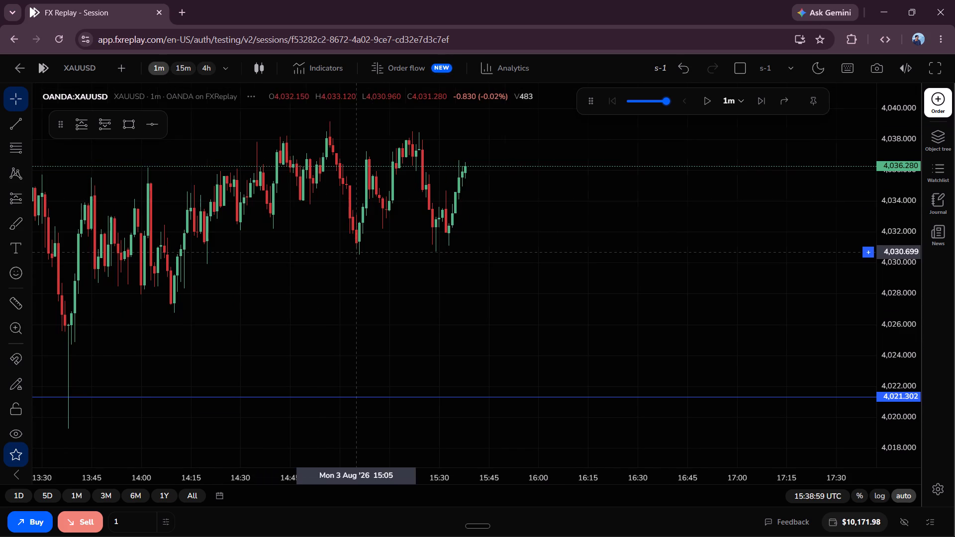
pyautogui.moveTo(369, 267); pyautogui.dragTo(423, 335)
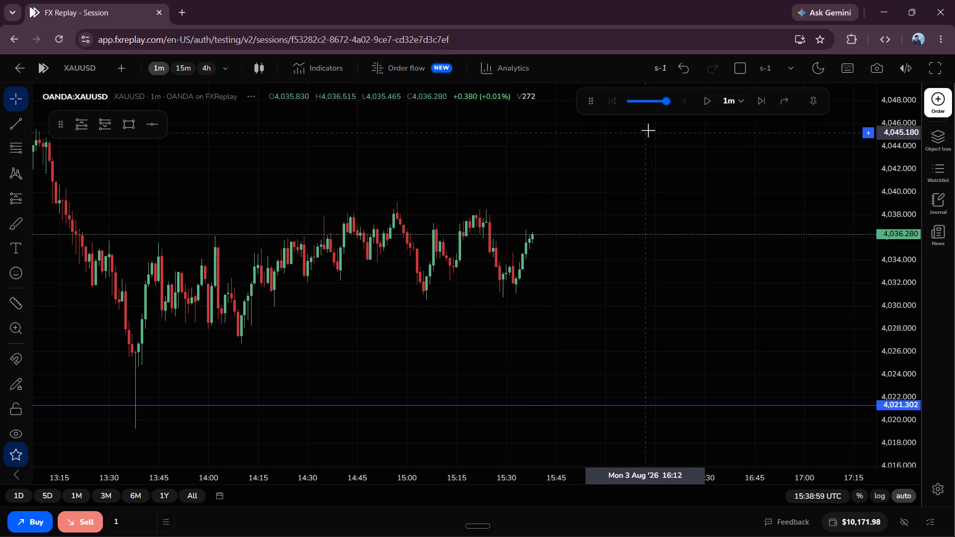
pyautogui.click(706, 107)
pyautogui.click(706, 107)
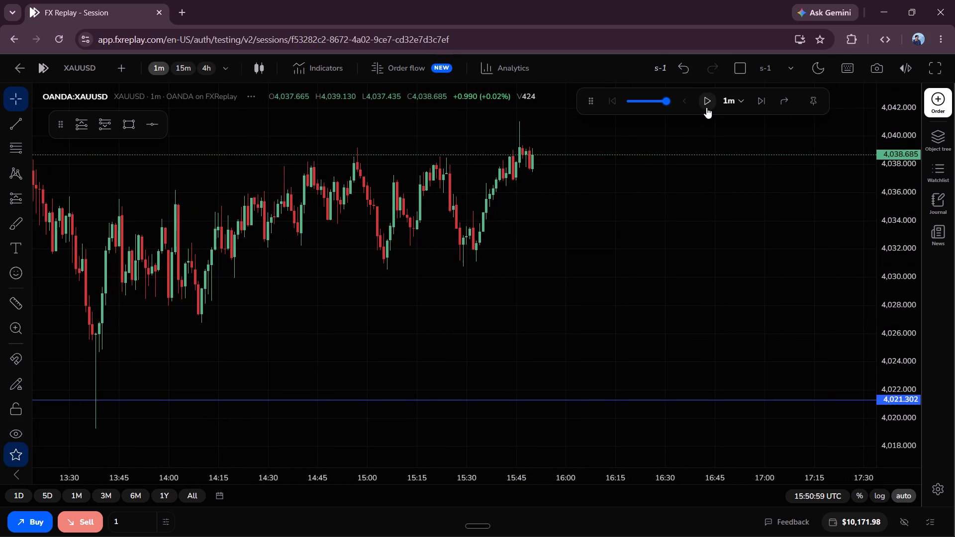
pyautogui.click(706, 107)
pyautogui.click(706, 107)
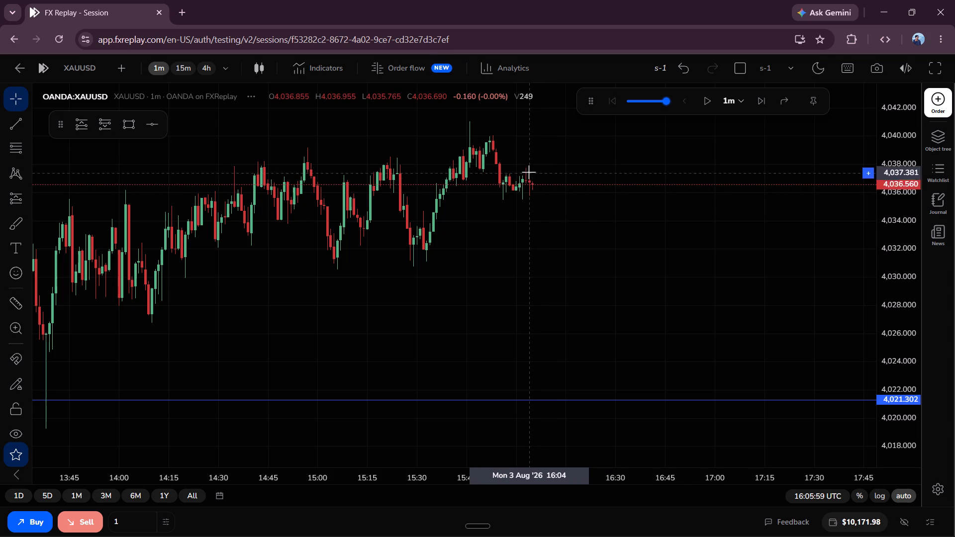
pyautogui.click(709, 95)
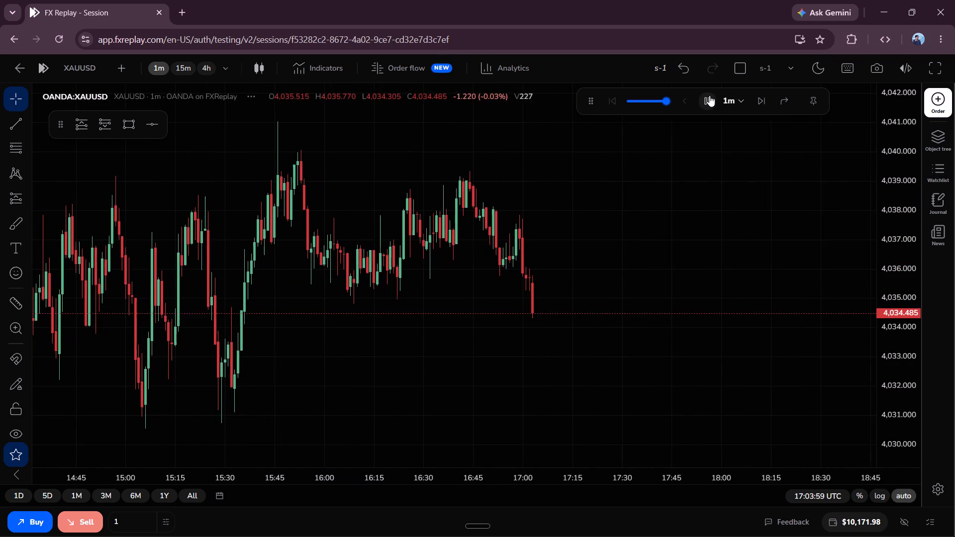
pyautogui.click(709, 95)
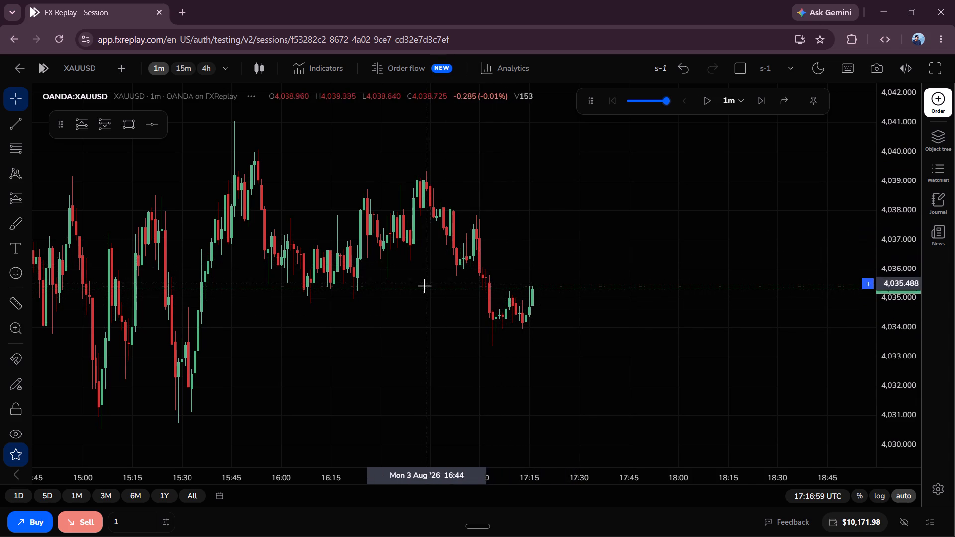
# Review the recent 1-minute swings around 15:00 to 17:15 and resume the replay past 17:28 on 3 August.
pyautogui.moveTo(424, 286); pyautogui.dragTo(406, 226)
pyautogui.moveTo(420, 258); pyautogui.dragTo(401, 211)
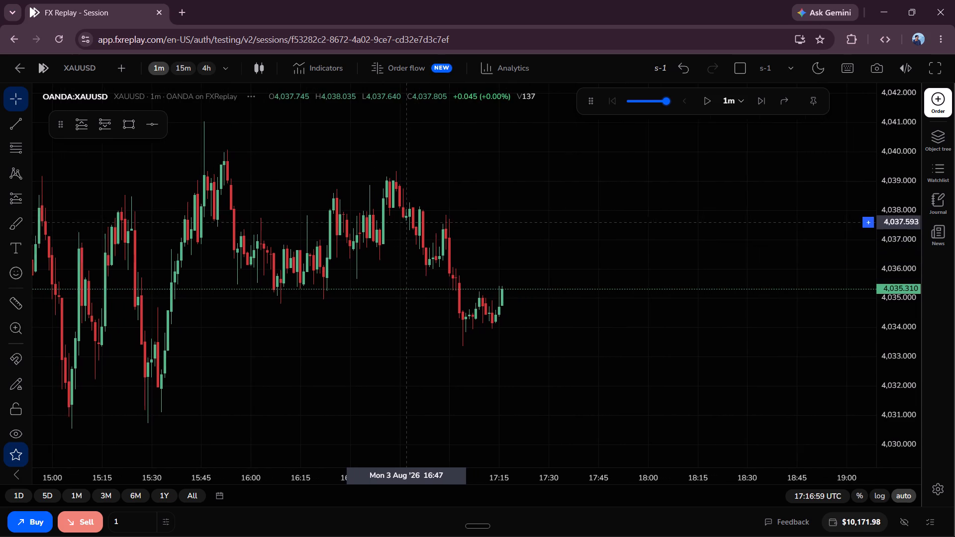
pyautogui.moveTo(401, 211); pyautogui.dragTo(392, 188)
pyautogui.hscroll(-1, 392, 188)
pyautogui.moveTo(390, 237); pyautogui.dragTo(378, 160)
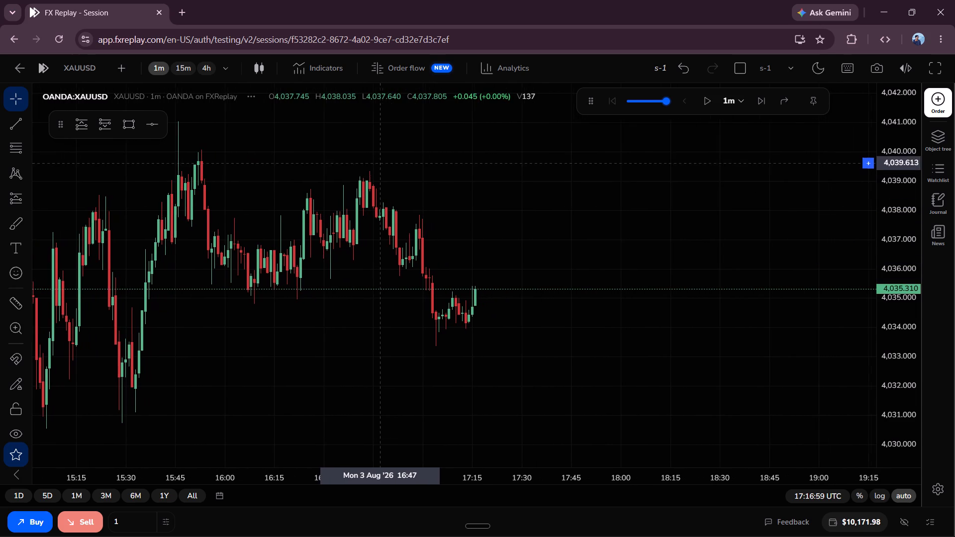
pyautogui.moveTo(378, 160); pyautogui.dragTo(377, 157)
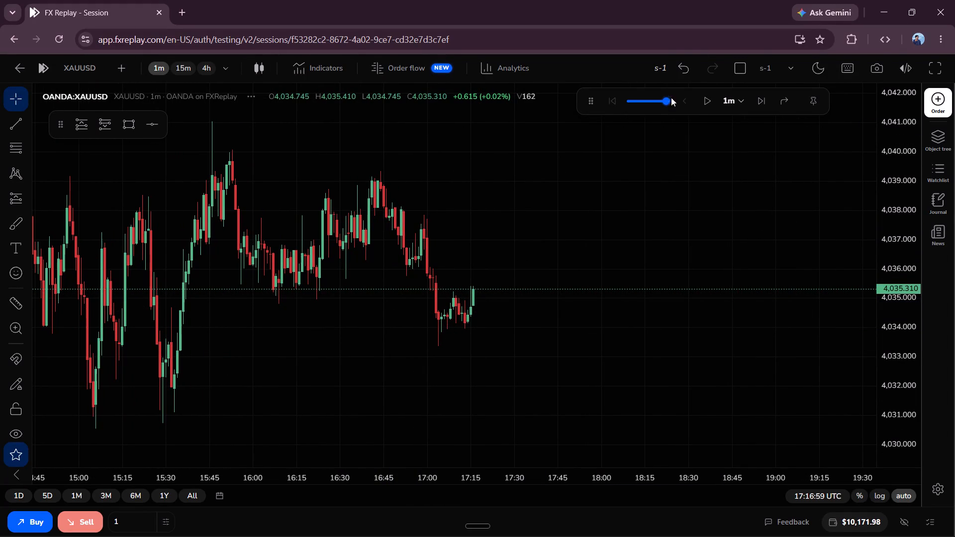
pyautogui.click(706, 104)
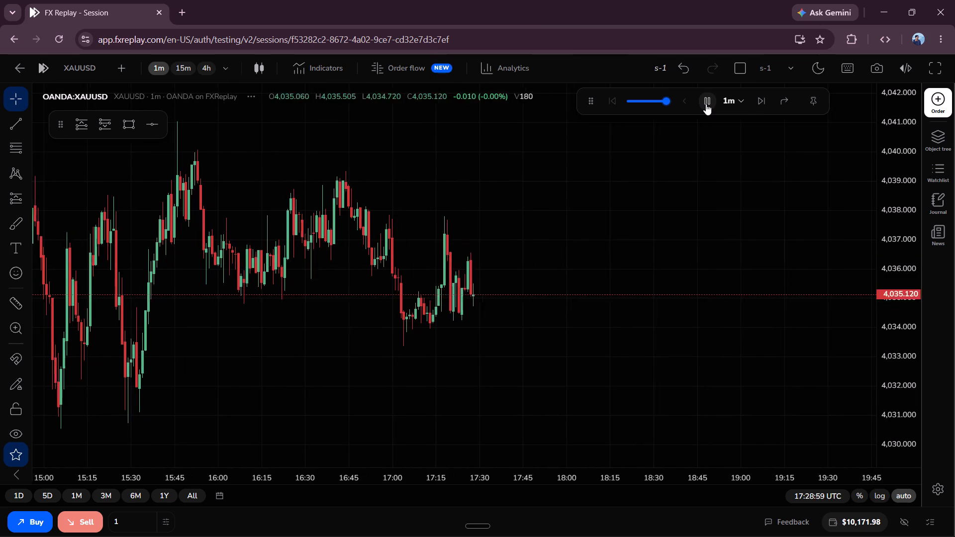
# Play the 1-minute XAUUSD replay on to around 18:05 on 3 August, pause it and check the latest price action.
pyautogui.click(706, 104)
pyautogui.click(706, 104)
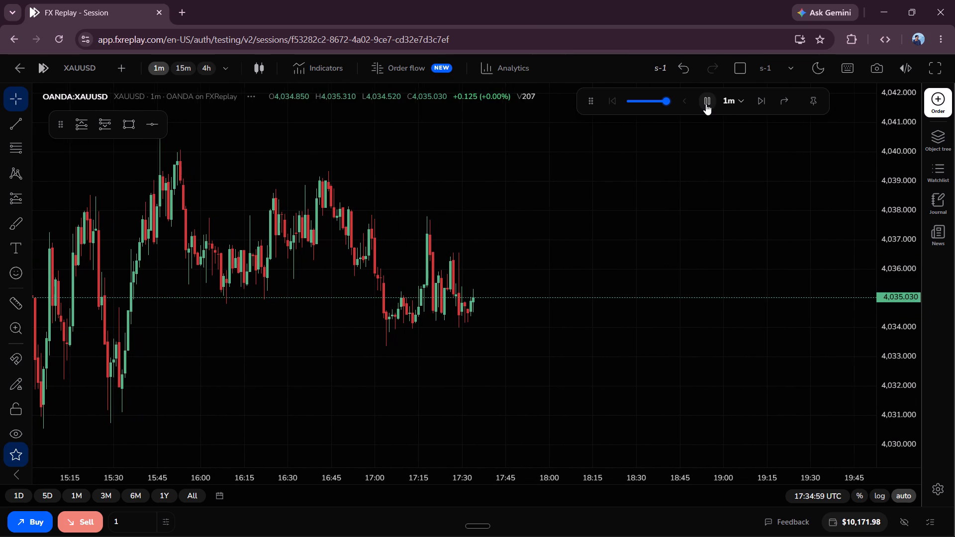
pyautogui.click(706, 104)
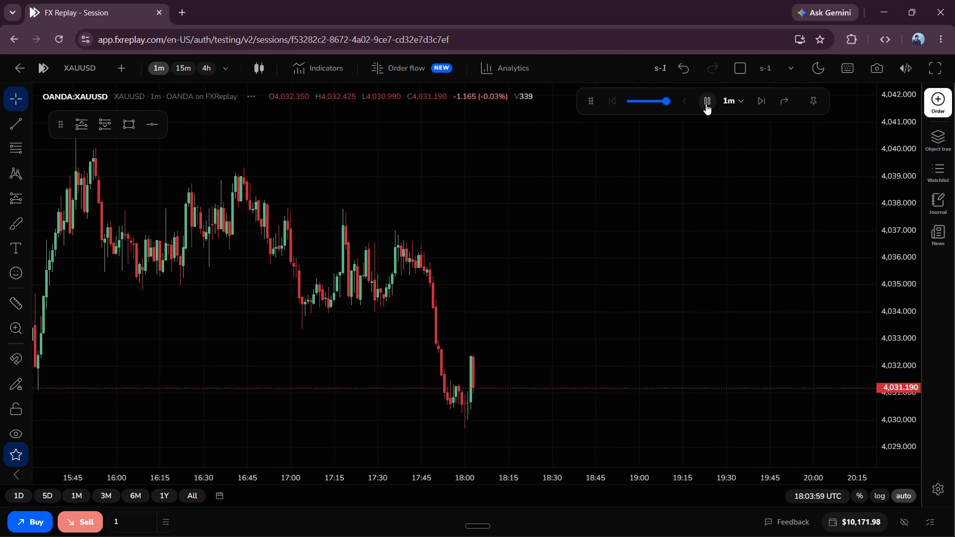
pyautogui.moveTo(554, 292); pyautogui.dragTo(517, 163)
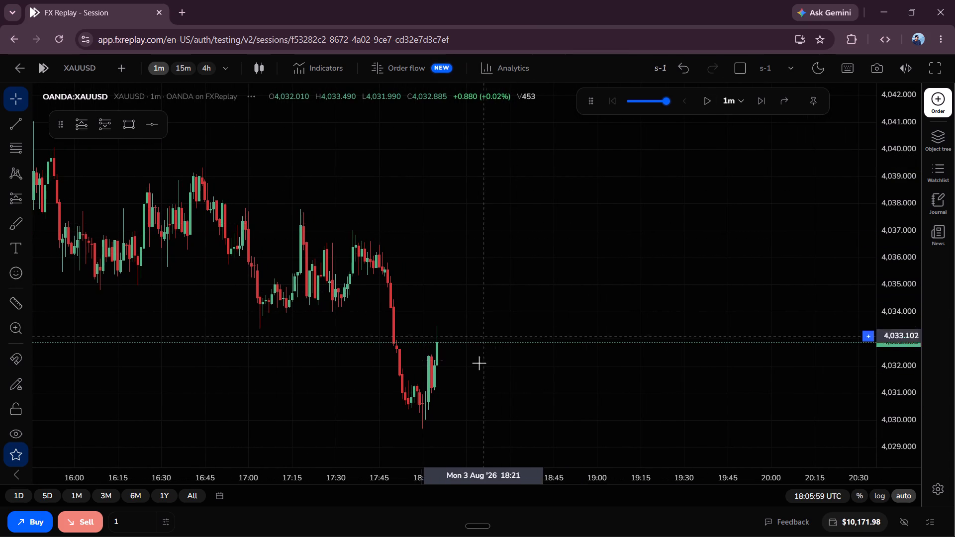